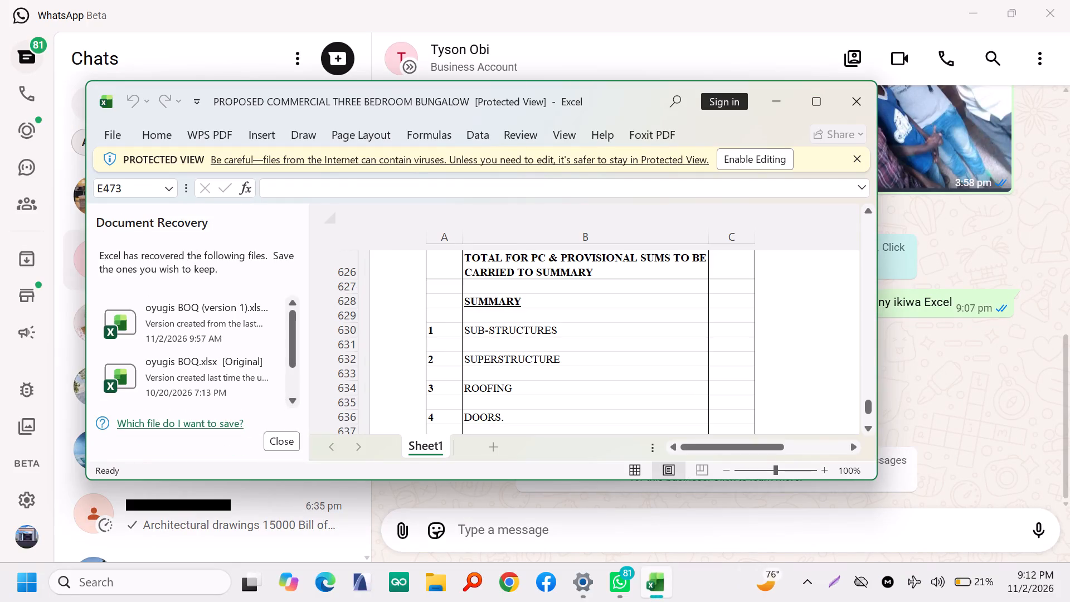
# Enable editing of the protected bungalow workbook and maximize its window.
pyautogui.click(747, 161)
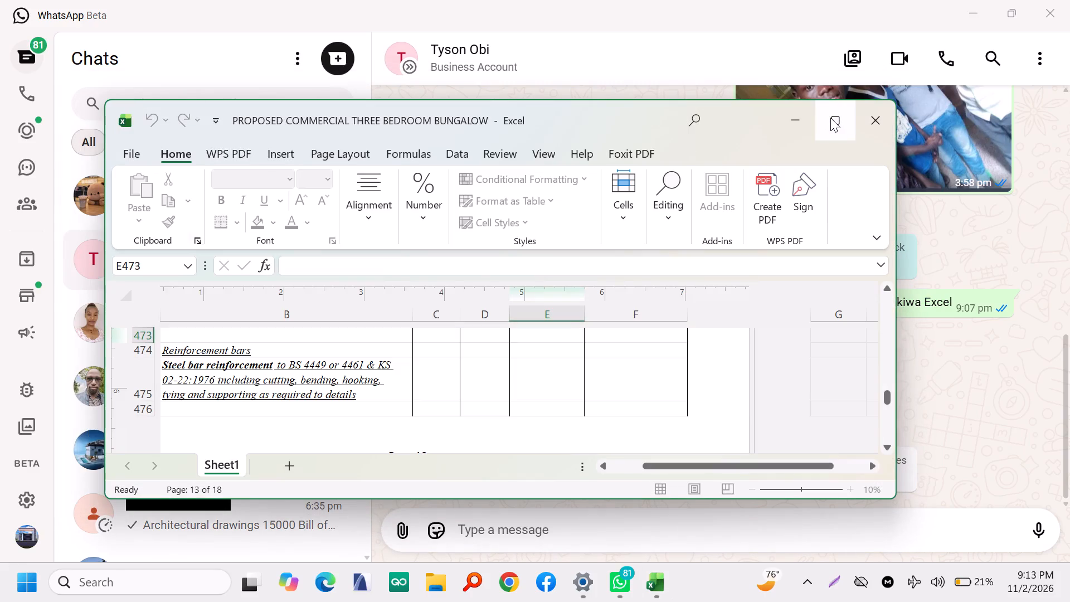
pyautogui.click(831, 118)
# Examine the bill of quantities from the foundation walling items down to the closing SUMMARY of element amounts.
pyautogui.scroll(-6, 486, 334)
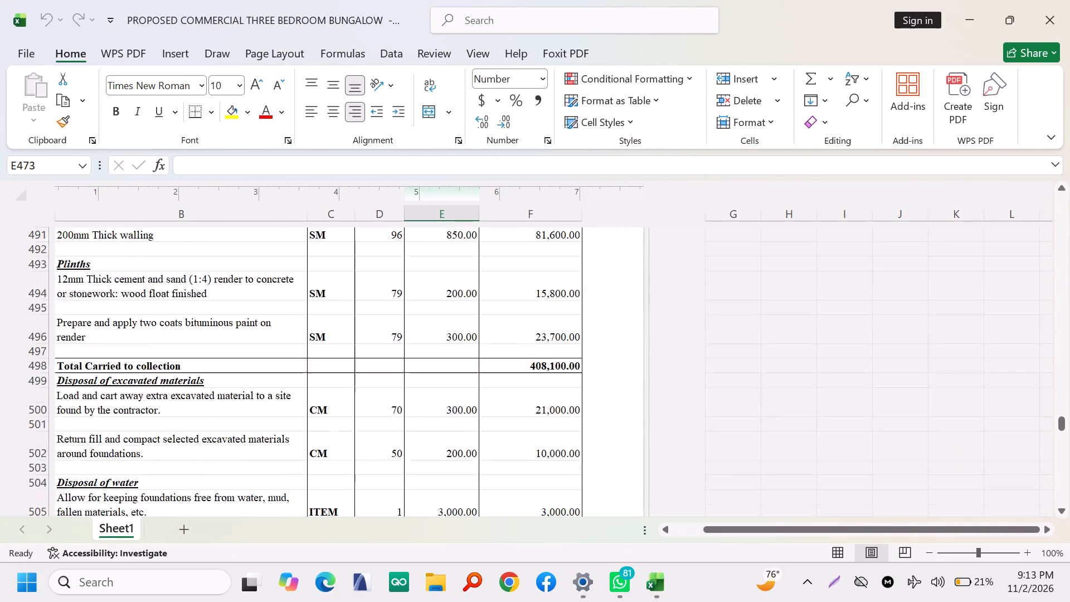
pyautogui.scroll(-20, 488, 350)
pyautogui.scroll(-14, 488, 350)
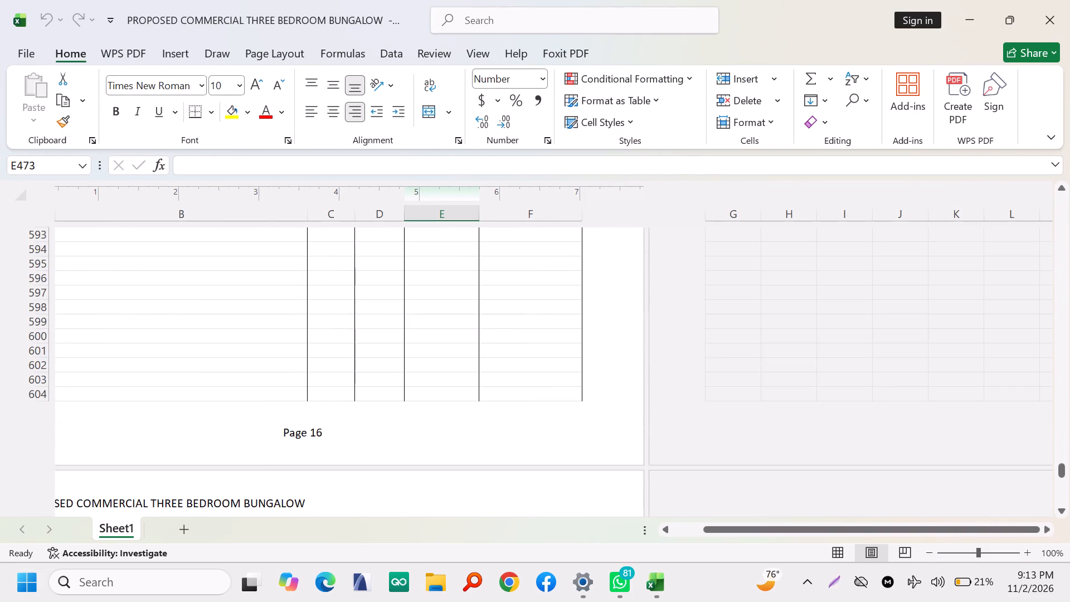
pyautogui.scroll(-13, 448, 331)
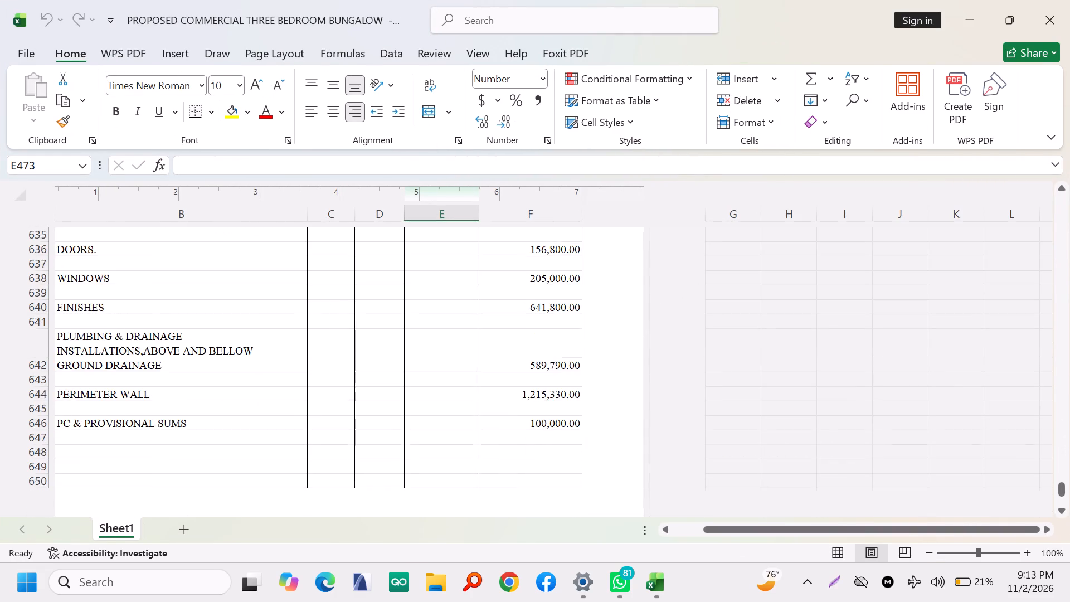
pyautogui.scroll(-15, 448, 331)
pyautogui.scroll(5, 448, 331)
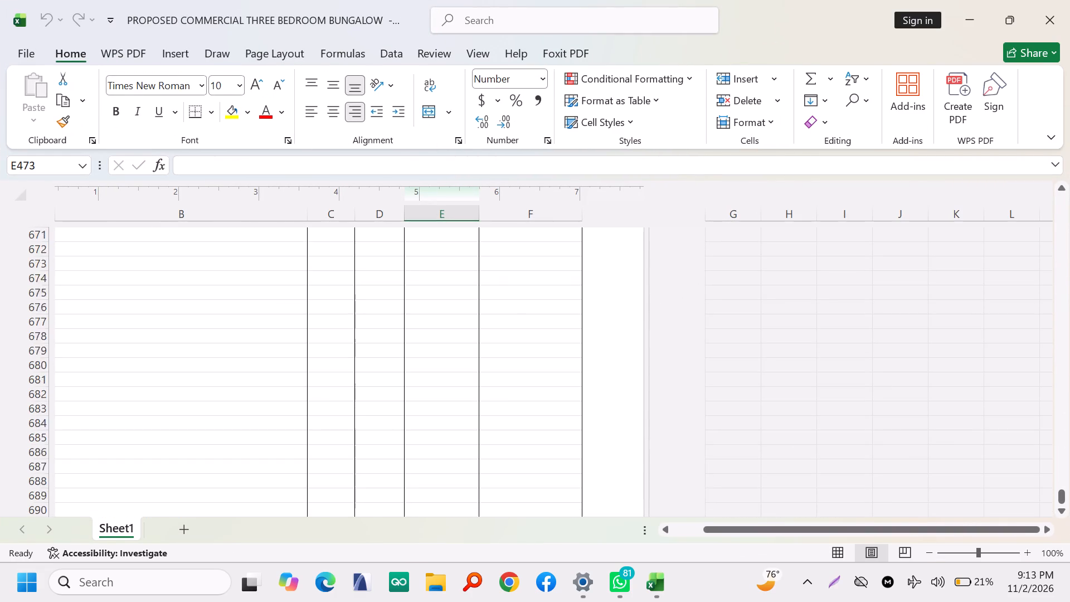
pyautogui.scroll(12, 448, 331)
pyautogui.scroll(-1, 448, 331)
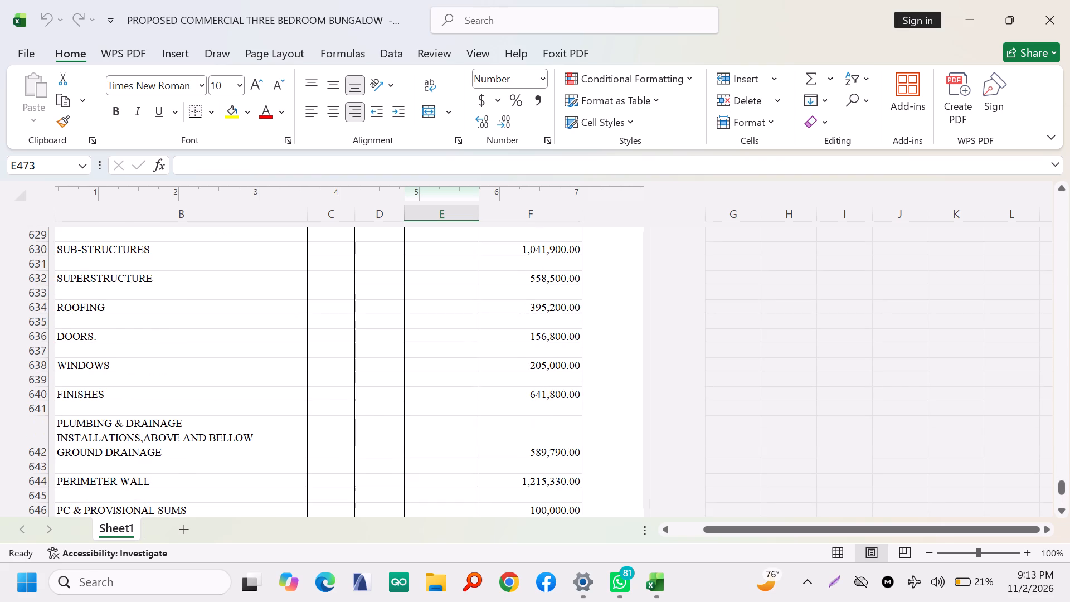
pyautogui.scroll(-1, 448, 331)
pyautogui.scroll(6, 442, 336)
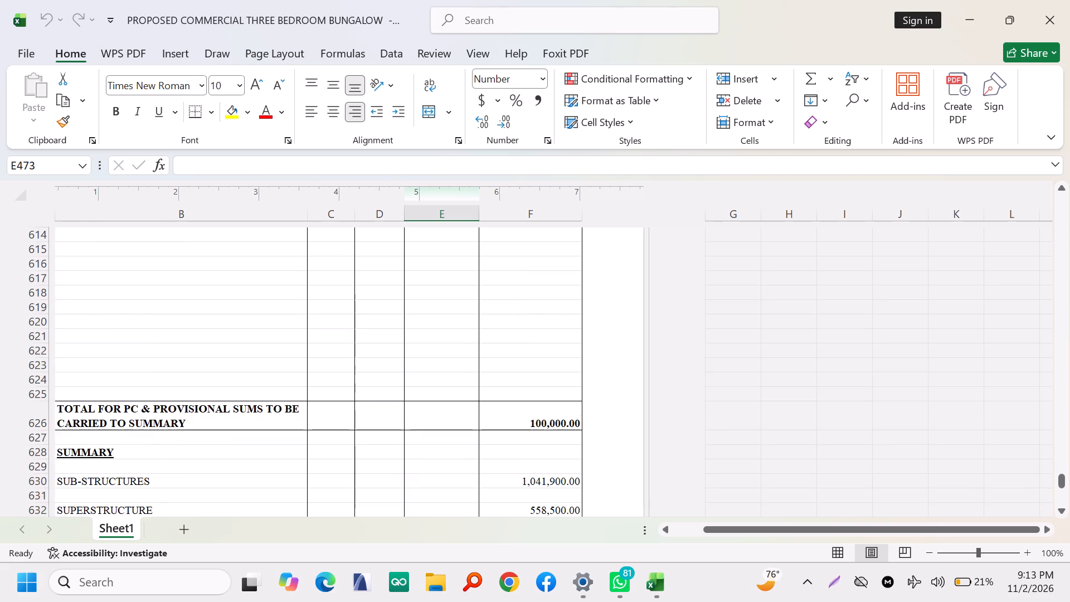
# Review the PC & provisional sums and boundary wall items back up to the start of the PERIMETER WALL section.
pyautogui.scroll(17, 408, 375)
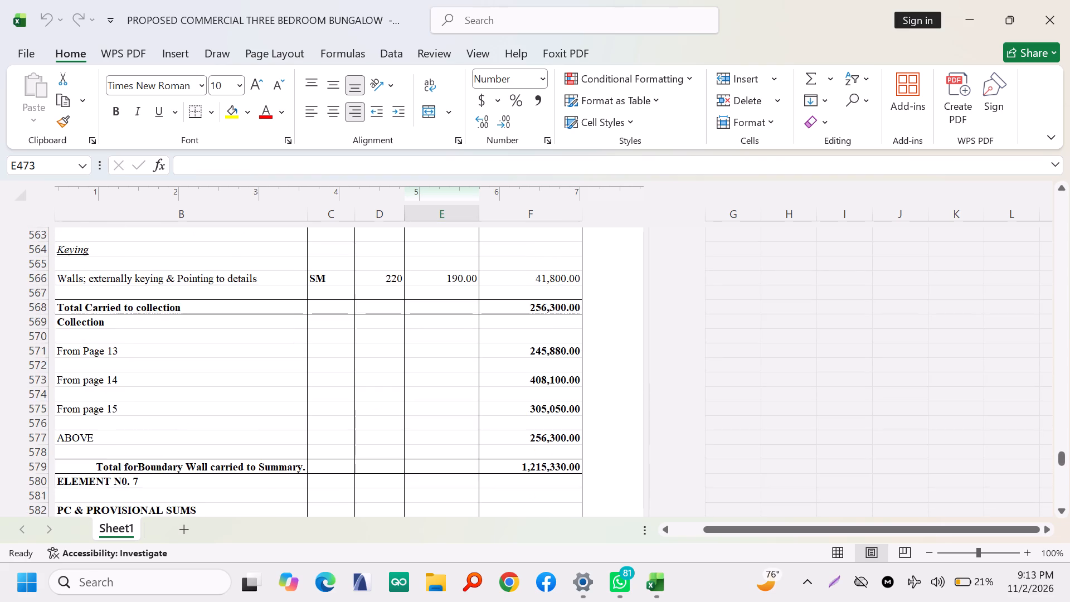
pyautogui.scroll(13, 408, 375)
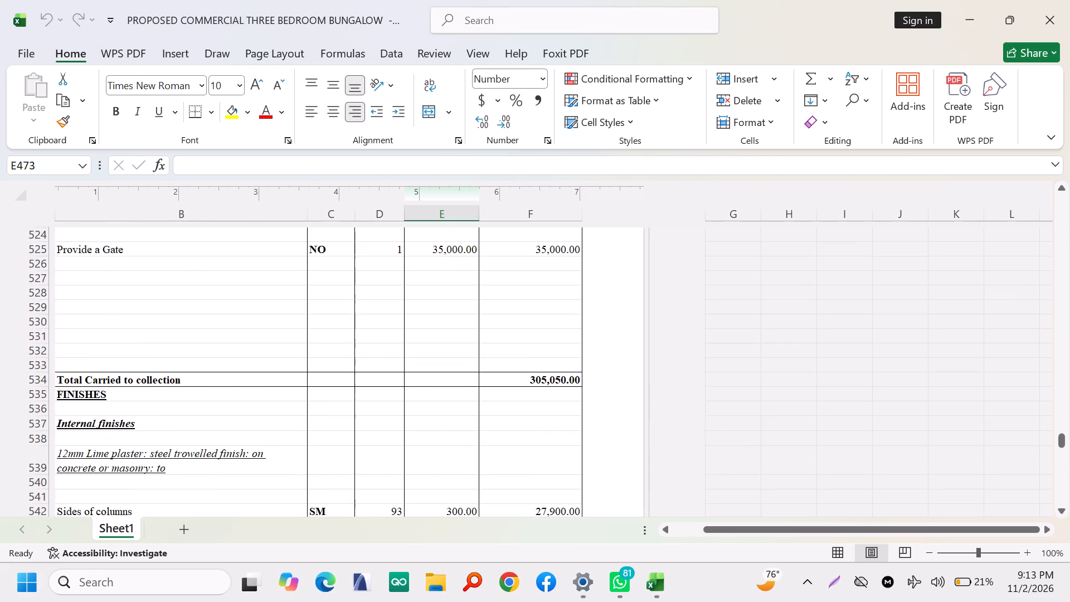
pyautogui.scroll(7, 408, 372)
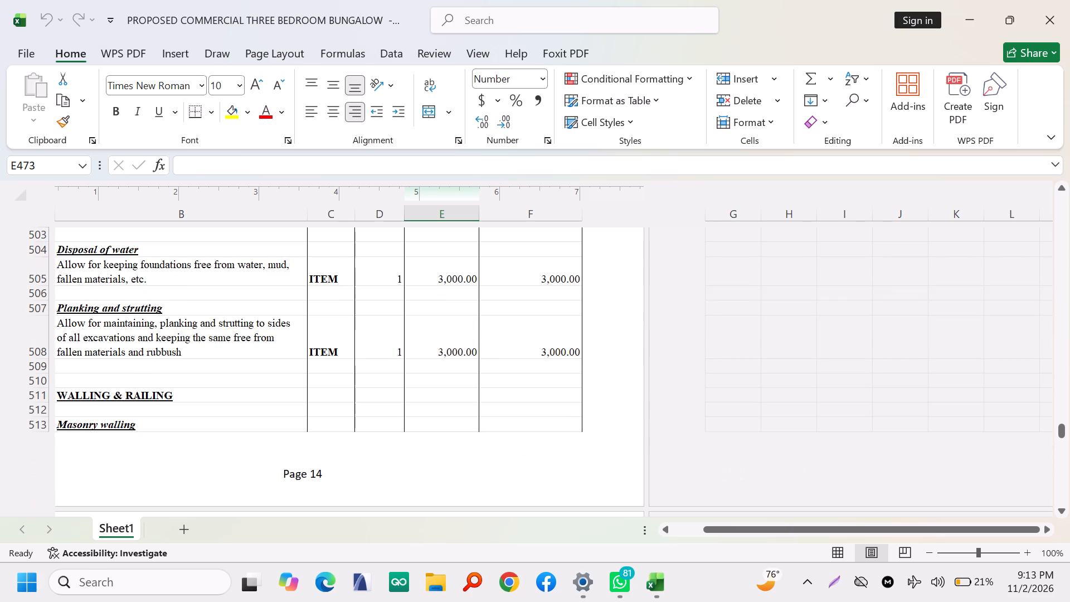
pyautogui.scroll(4, 408, 372)
pyautogui.scroll(4, 360, 366)
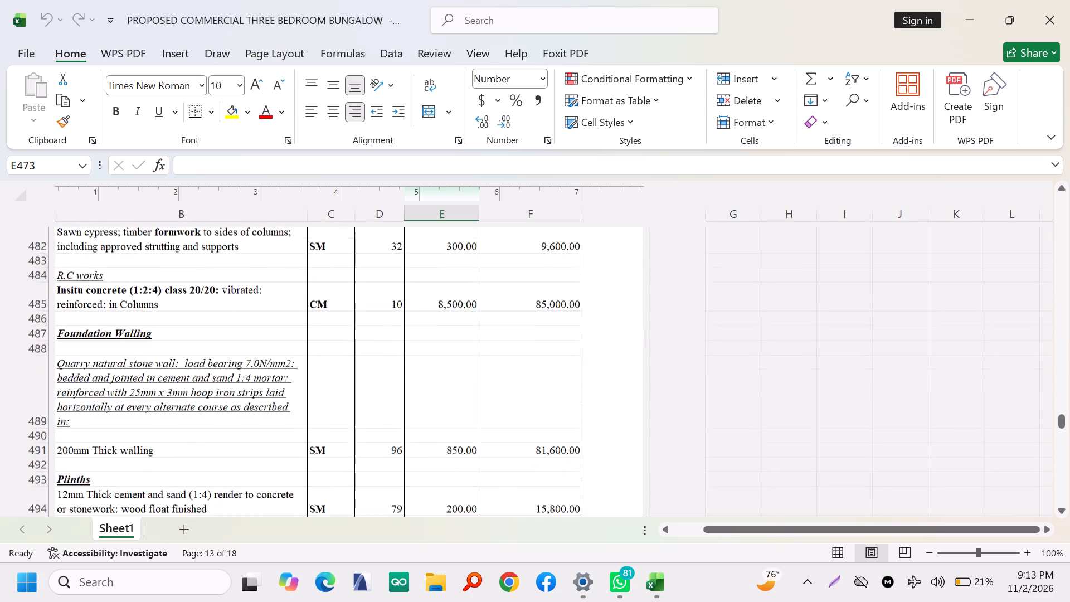
pyautogui.scroll(8, 348, 363)
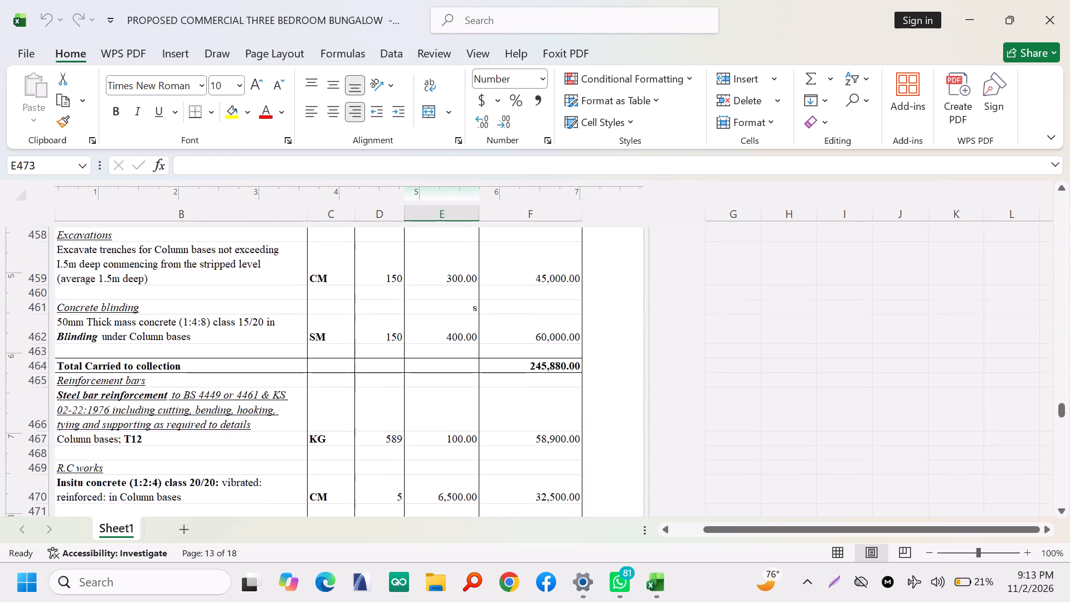
pyautogui.scroll(7, 335, 370)
pyautogui.scroll(-1, 327, 366)
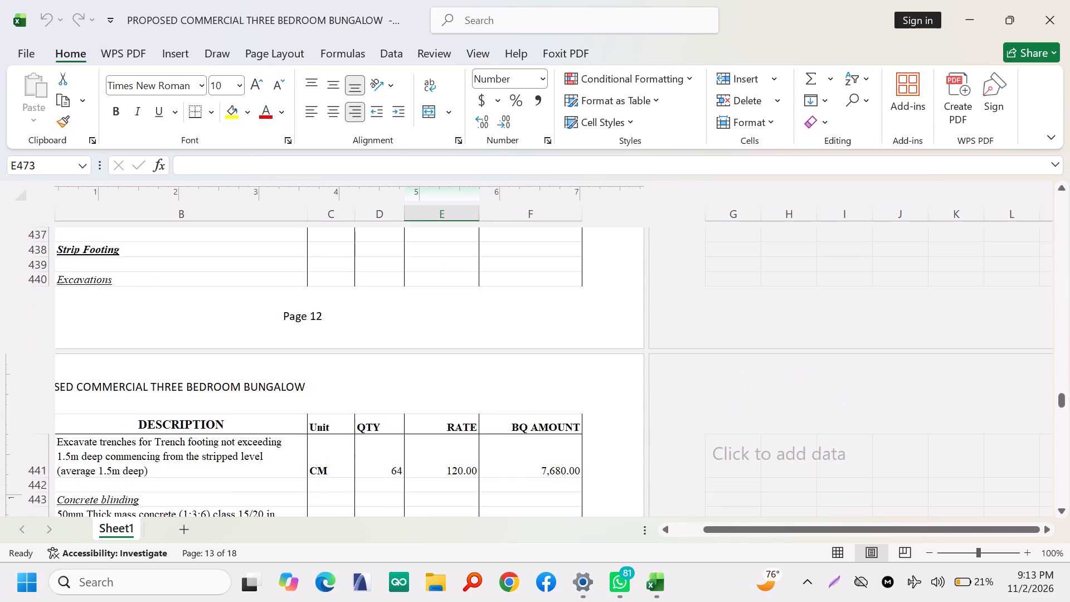
pyautogui.scroll(4, 327, 366)
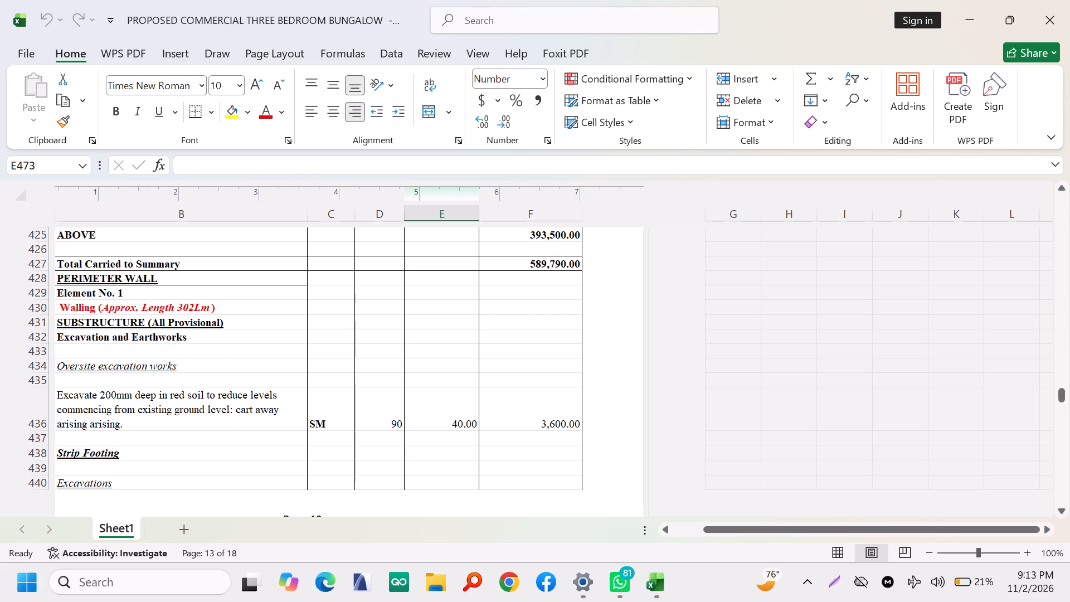
pyautogui.scroll(1, 192, 305)
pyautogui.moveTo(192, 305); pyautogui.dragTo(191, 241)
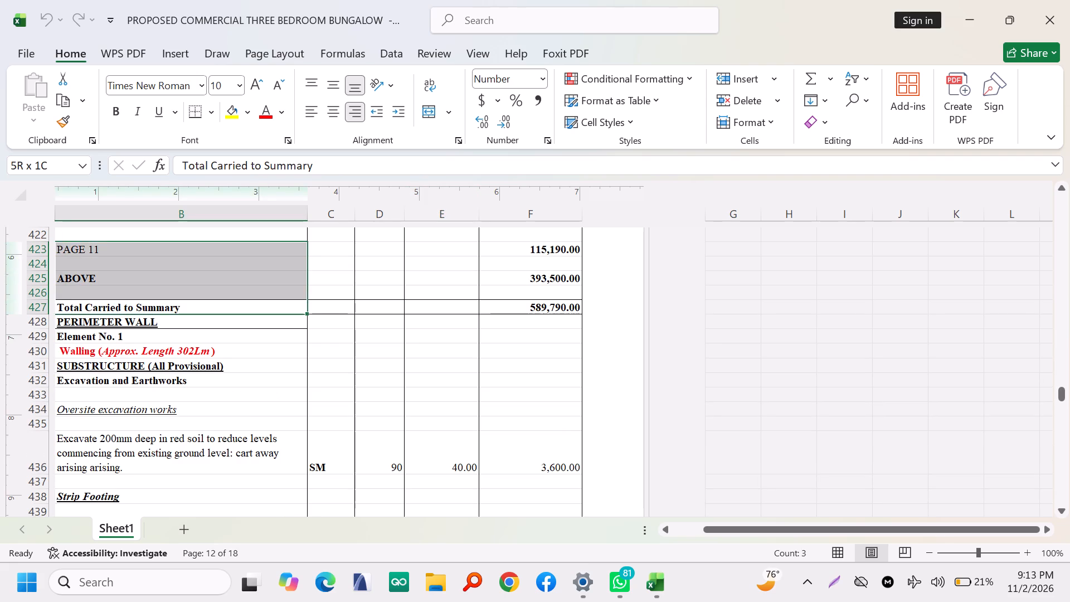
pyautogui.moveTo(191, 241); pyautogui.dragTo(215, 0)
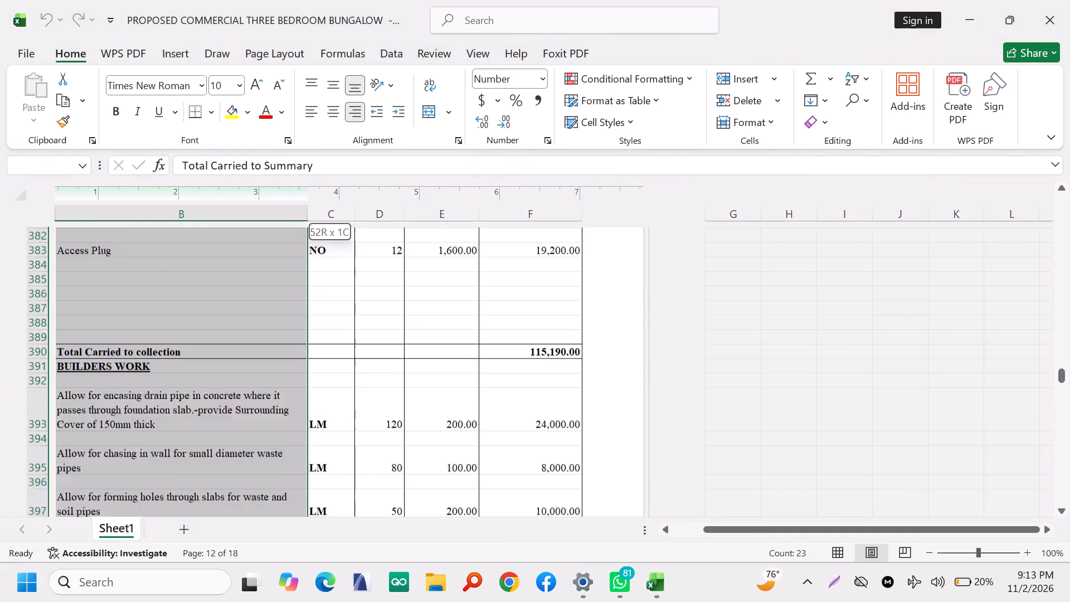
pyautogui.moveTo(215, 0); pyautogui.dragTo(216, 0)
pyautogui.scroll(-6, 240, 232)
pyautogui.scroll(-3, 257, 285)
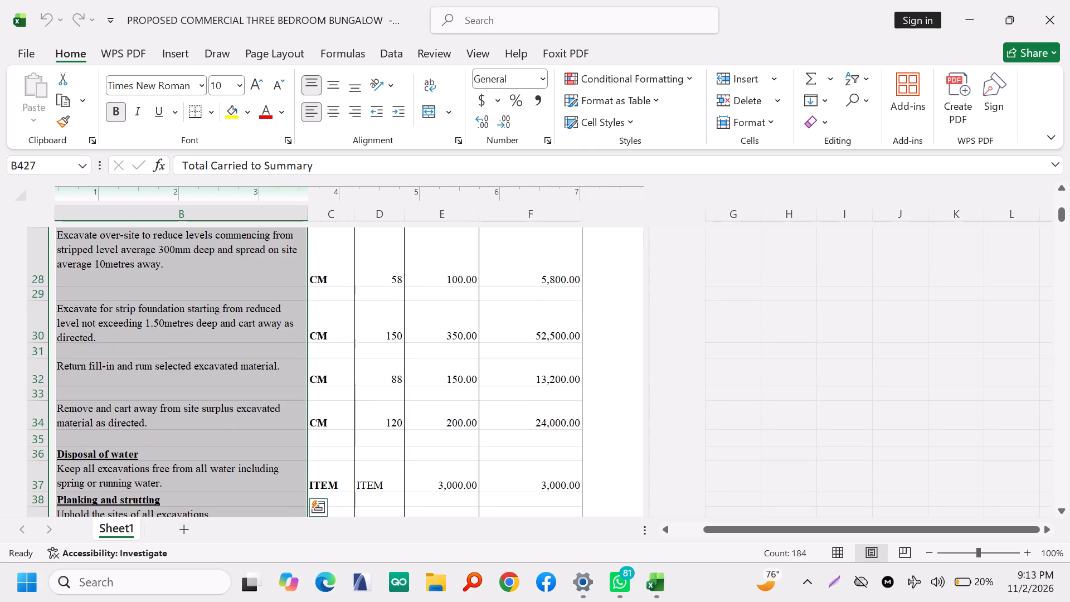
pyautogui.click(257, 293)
# Review the bungalow's bill items from the substructure concrete works through superstructure, roofing, doors and windows.
pyautogui.scroll(-13, 257, 293)
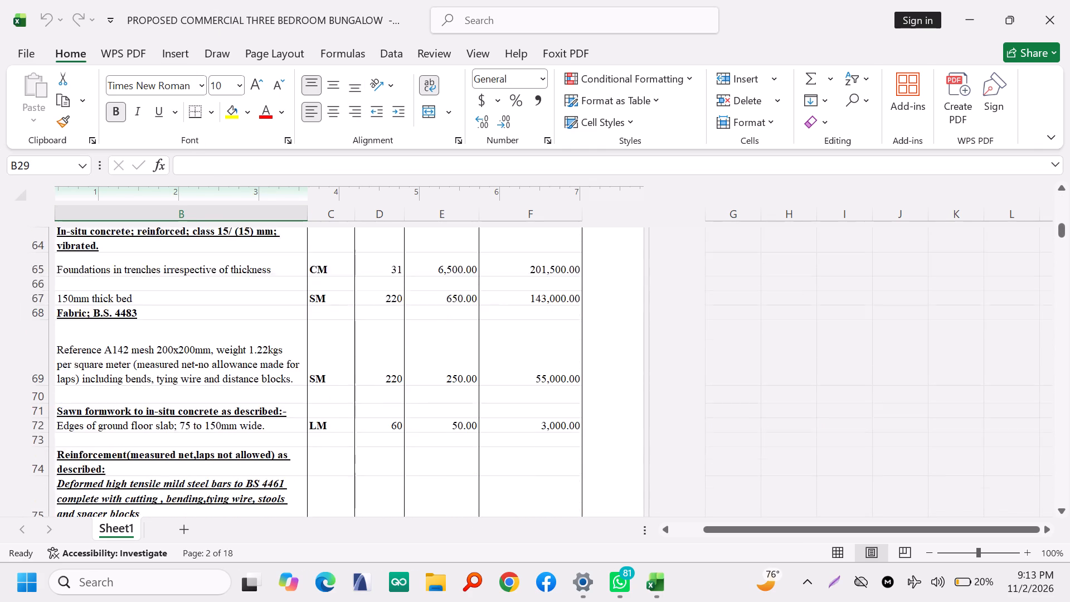
pyautogui.scroll(-6, 257, 293)
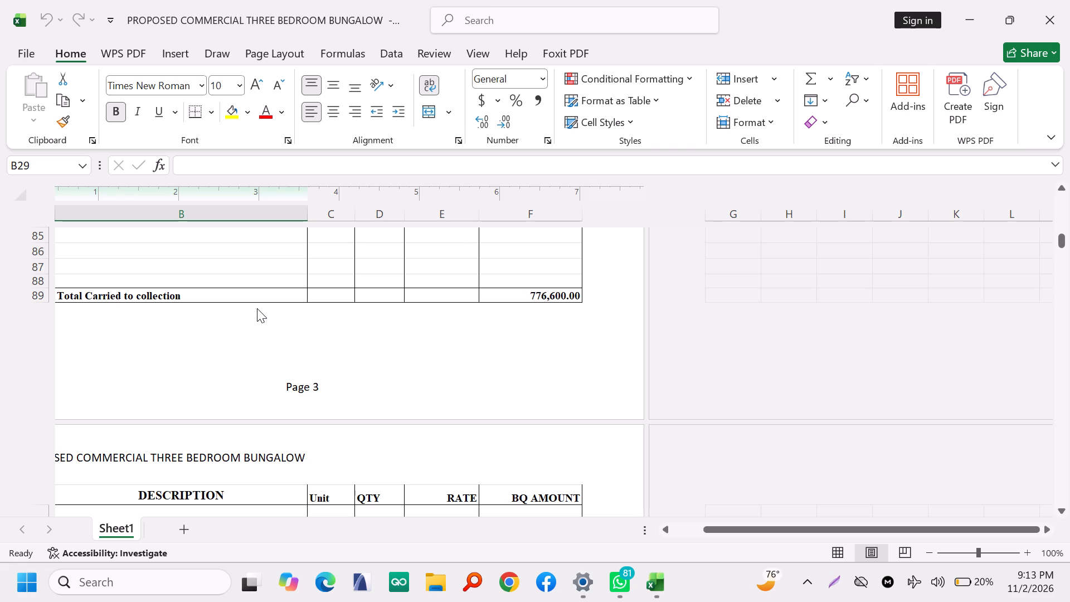
pyautogui.scroll(-6, 367, 356)
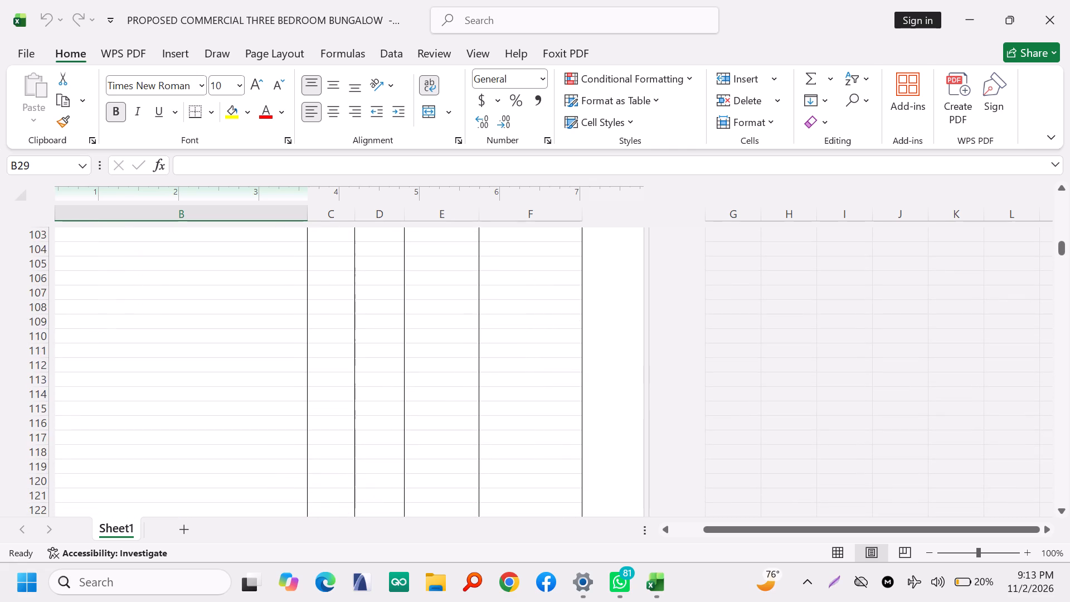
pyautogui.scroll(-11, 389, 379)
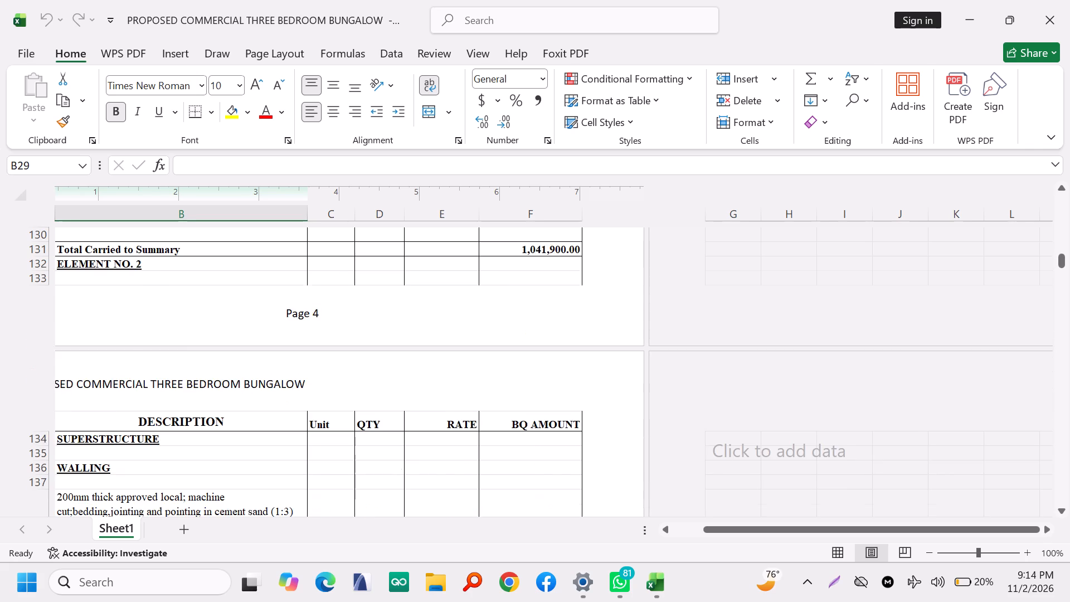
pyautogui.scroll(-12, 382, 386)
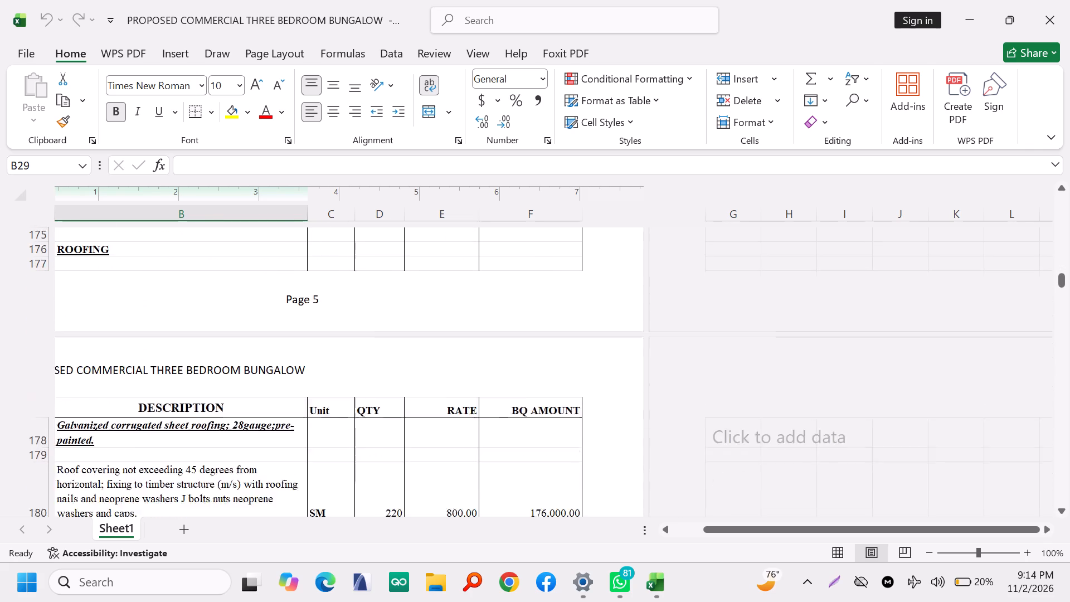
pyautogui.scroll(-16, 368, 397)
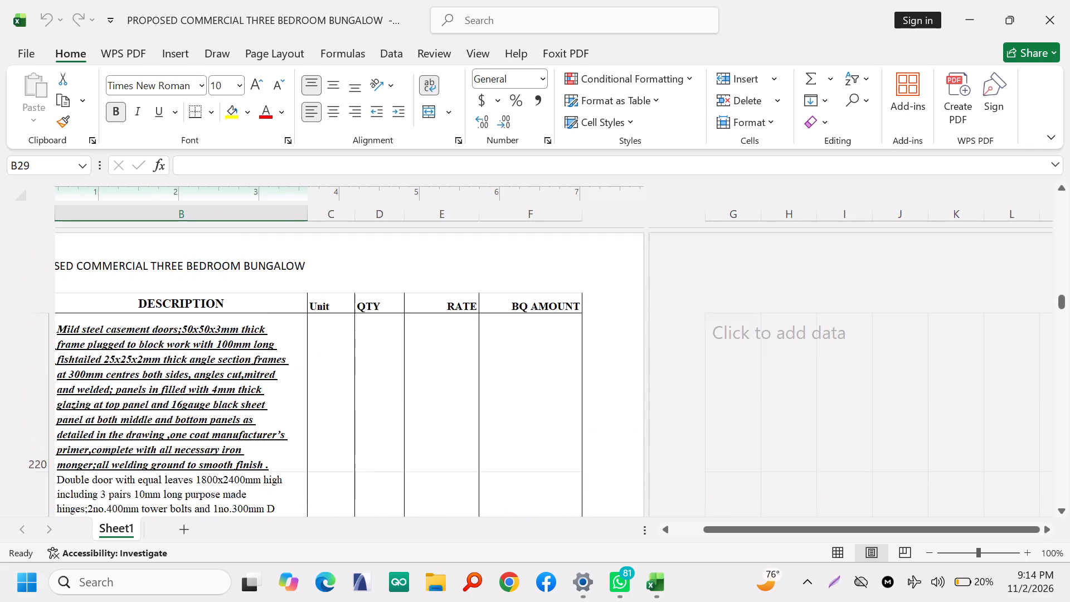
pyautogui.scroll(-10, 328, 392)
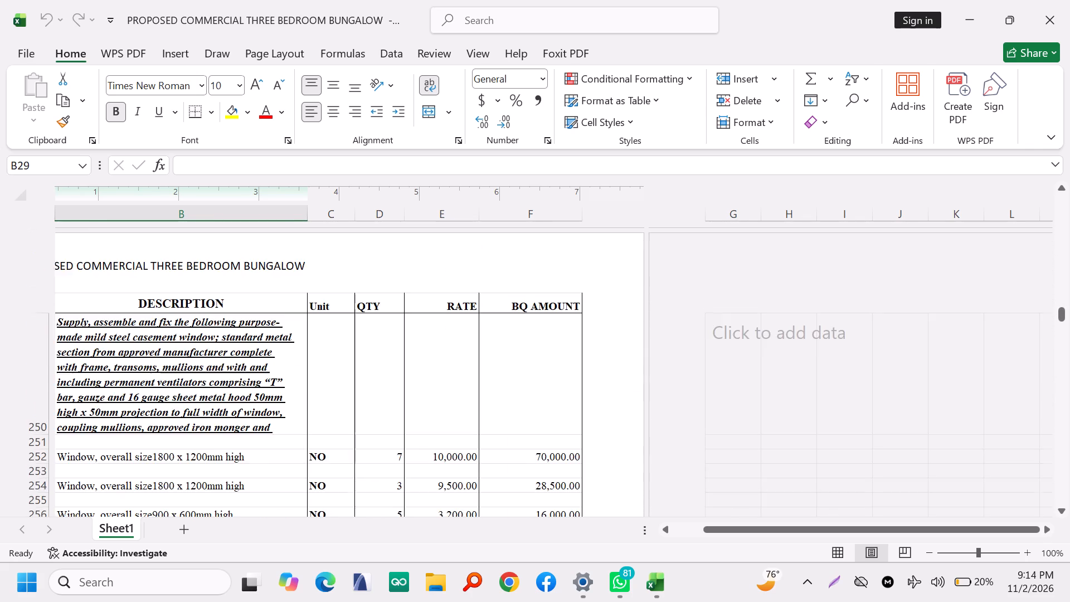
pyautogui.scroll(-8, 327, 395)
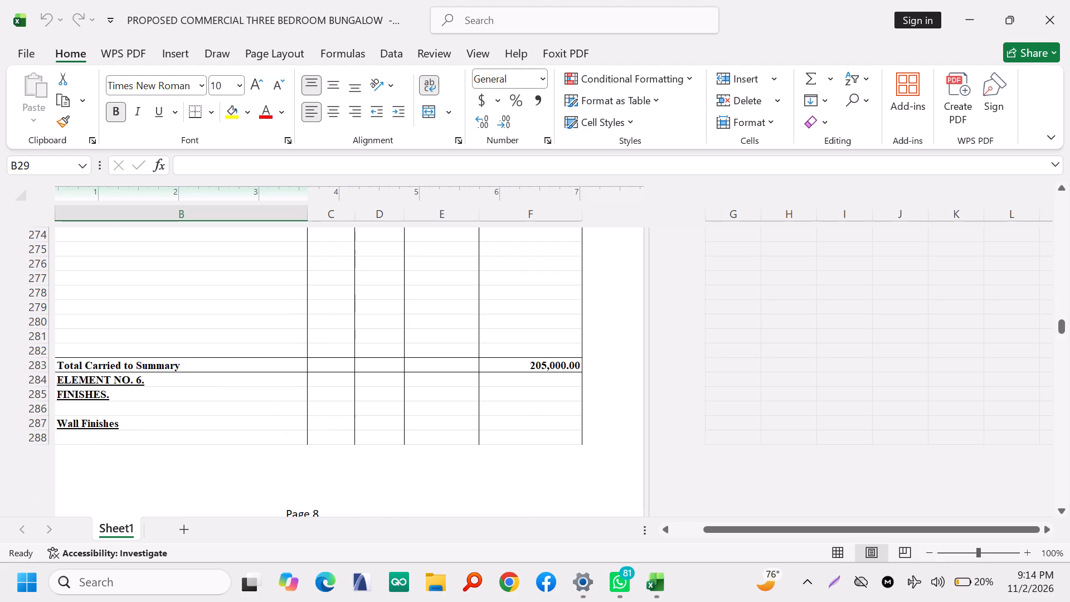
# Review the finishes, plumbing and drainage, builders work and manhole items up to the PERIMETER WALL heading.
pyautogui.scroll(-5, 327, 395)
pyautogui.scroll(-5, 267, 384)
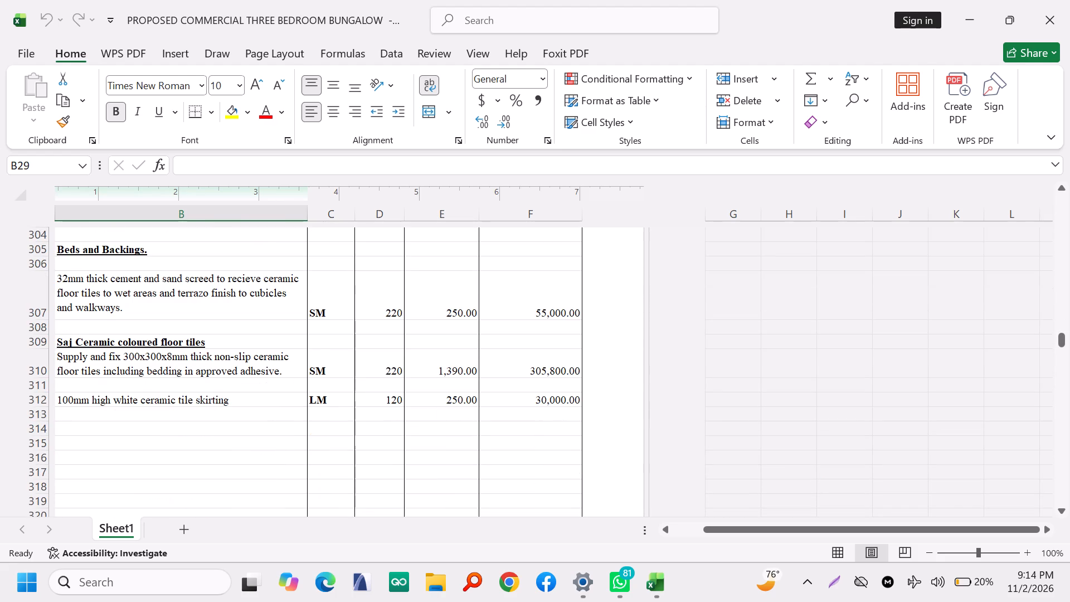
pyautogui.scroll(-6, 267, 384)
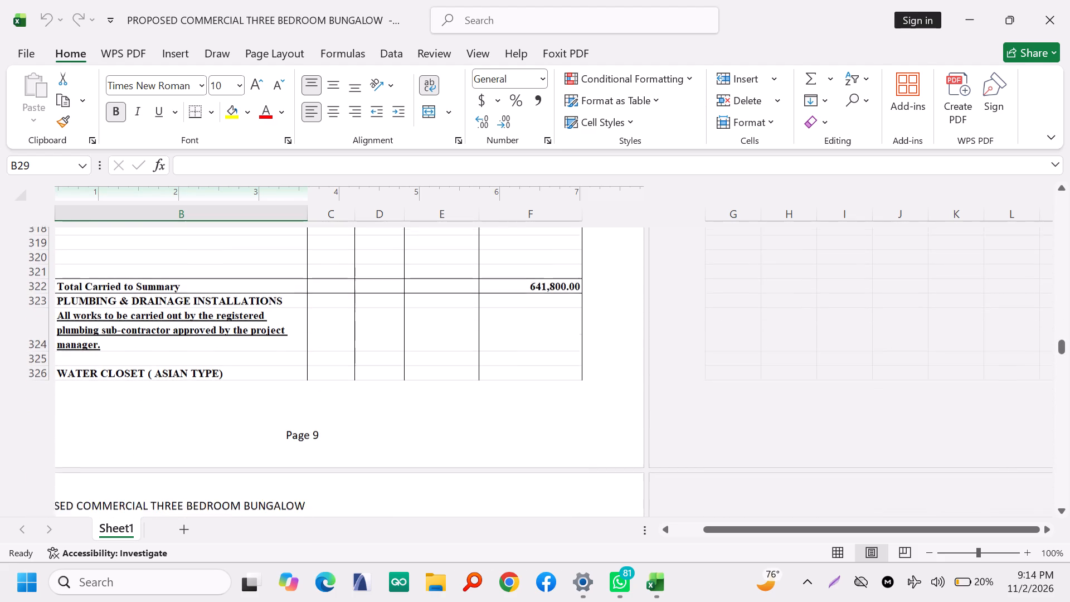
pyautogui.scroll(-8, 266, 384)
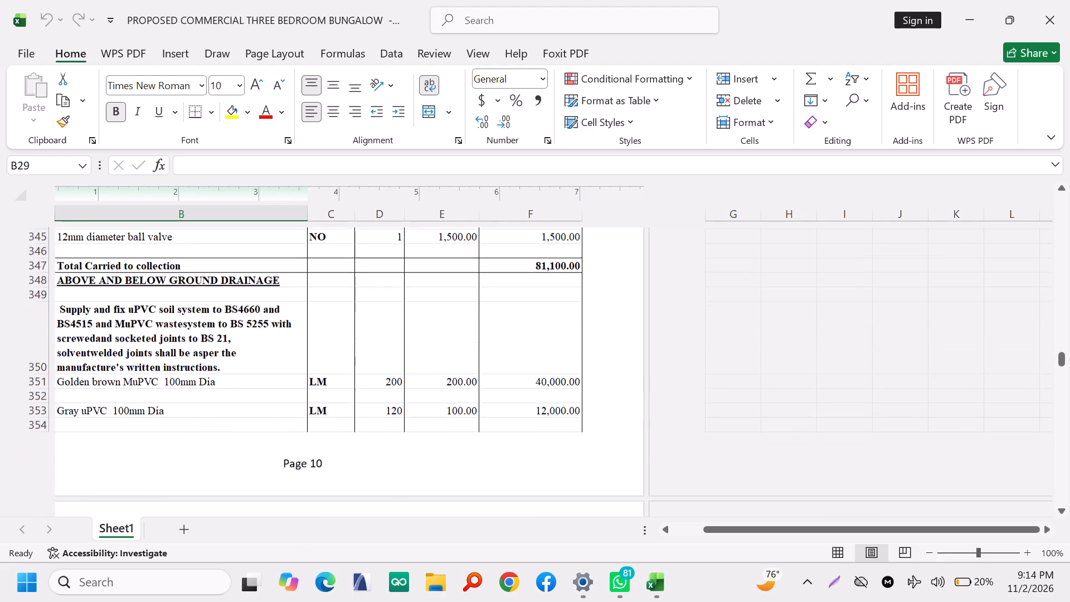
pyautogui.scroll(-7, 266, 384)
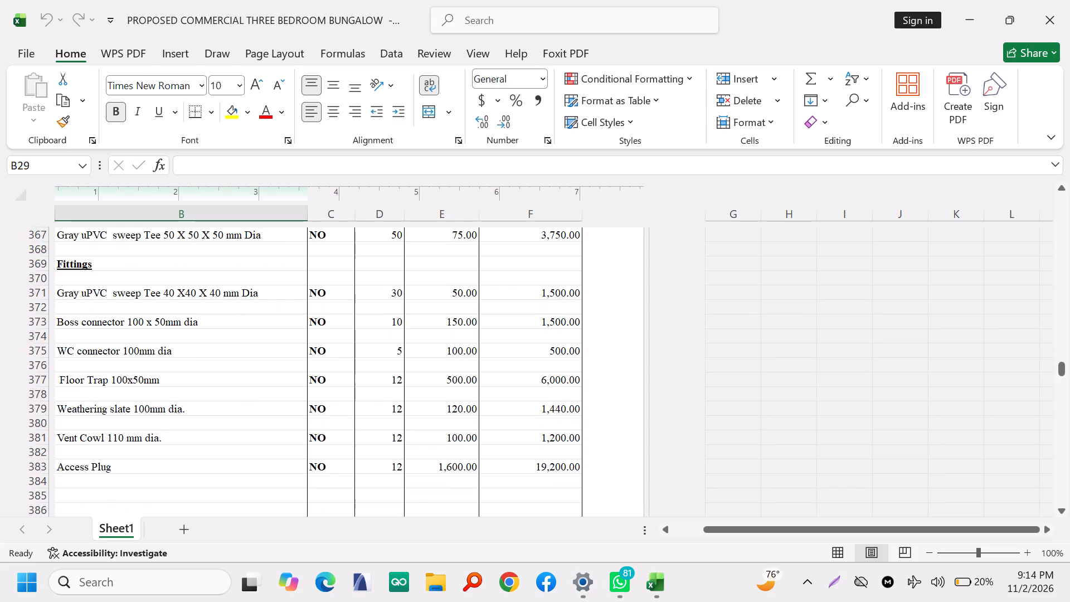
pyautogui.scroll(-13, 246, 383)
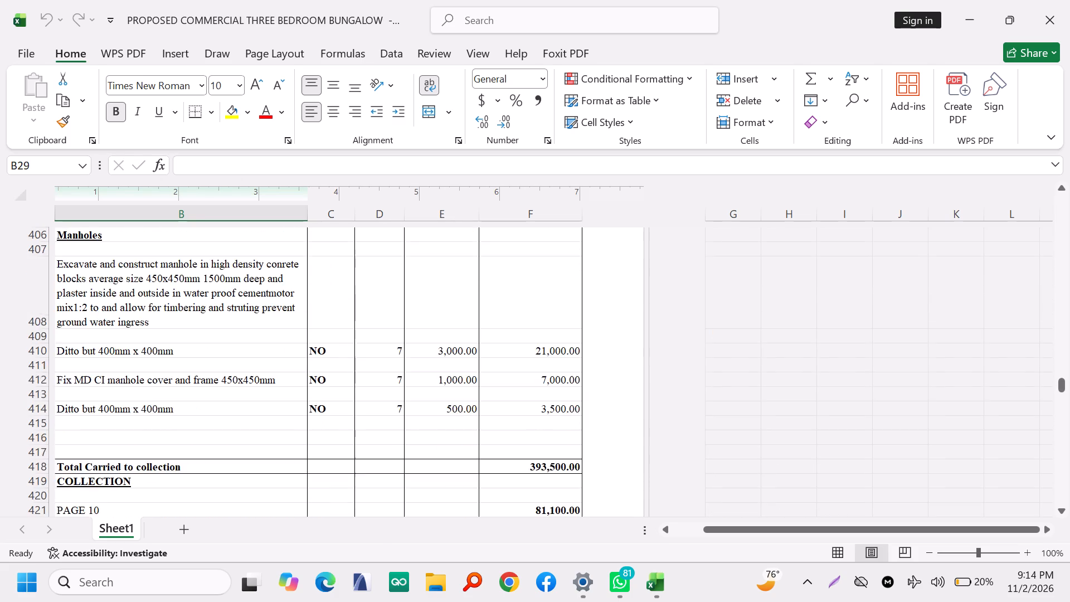
pyautogui.scroll(-4, 236, 386)
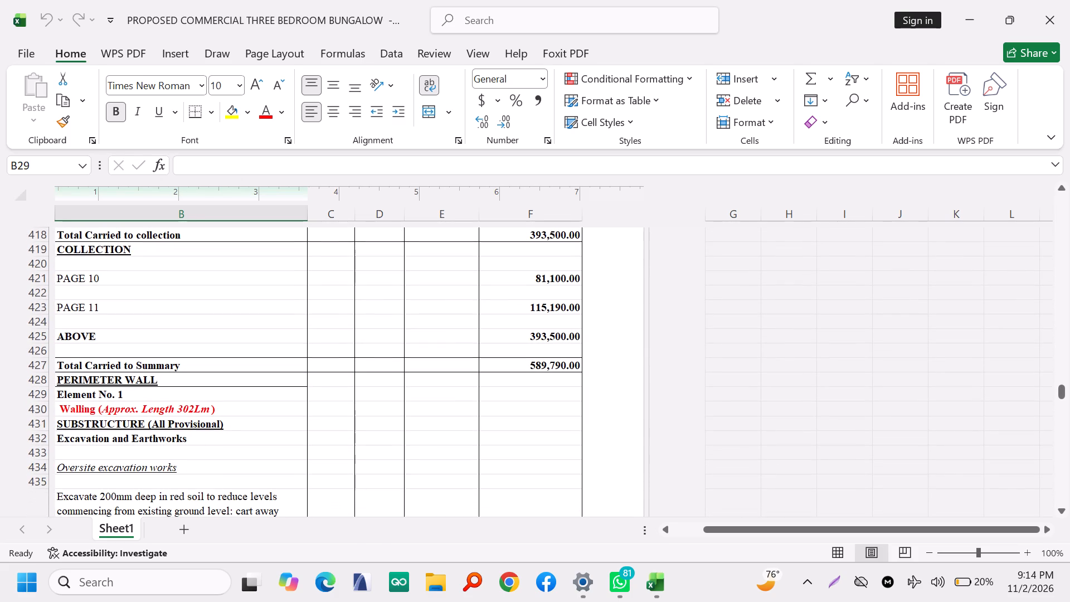
# Change the approximate walling length in the PERIMETER WALL heading to 150Lm.
pyautogui.scroll(-1, 232, 362)
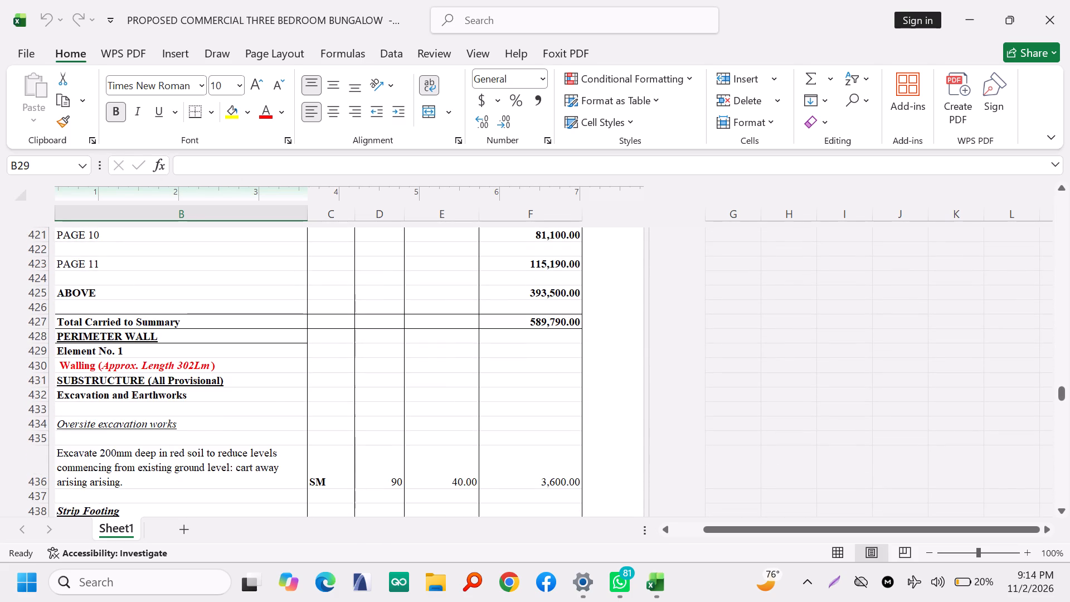
pyautogui.scroll(-2, 232, 362)
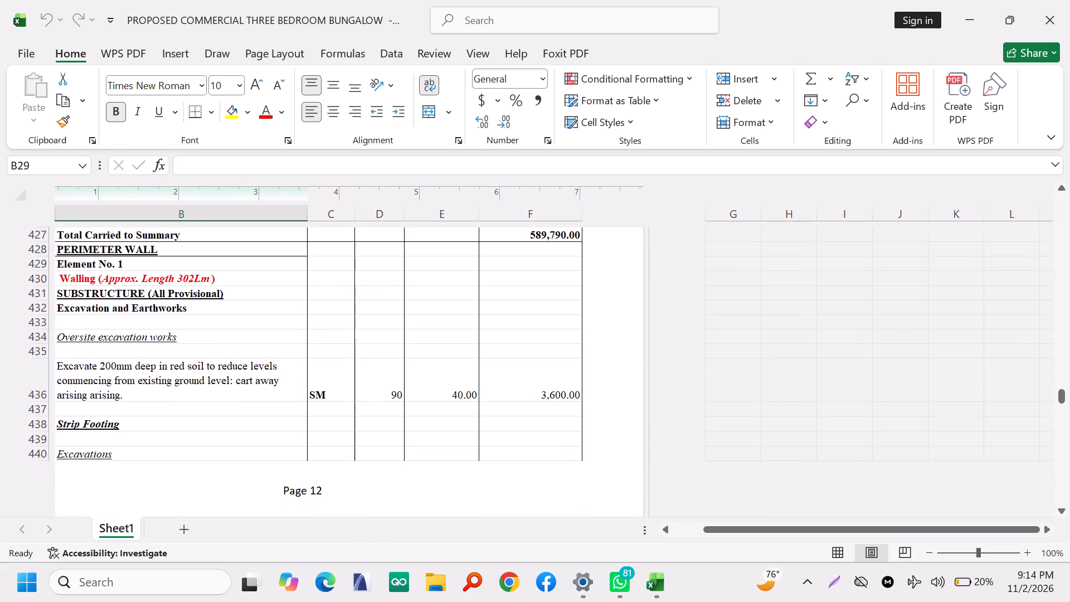
pyautogui.doubleClick(194, 284)
pyautogui.click(194, 280)
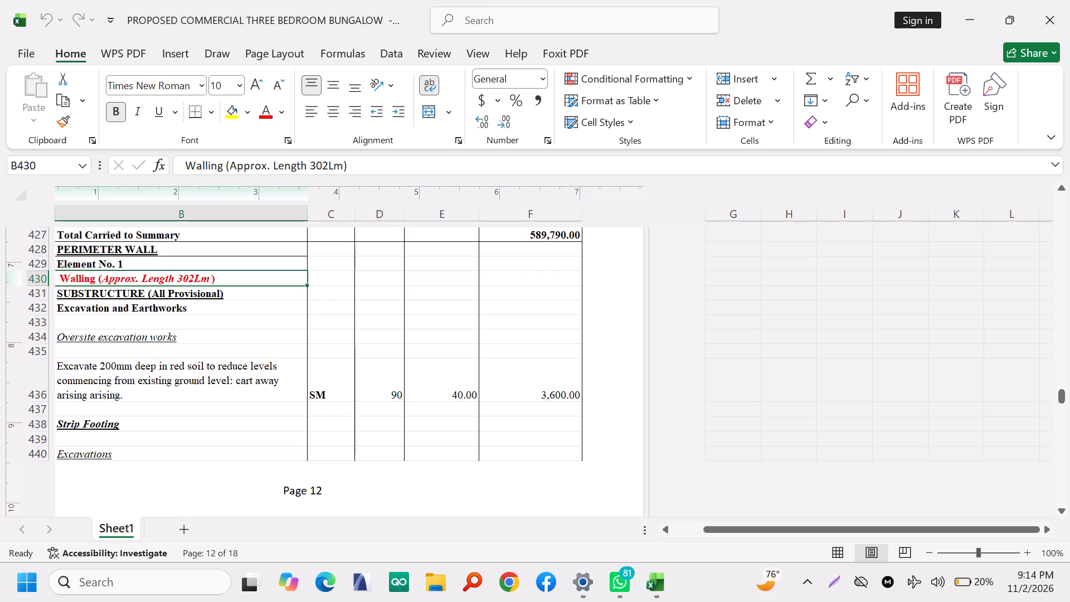
pyautogui.doubleClick(194, 280)
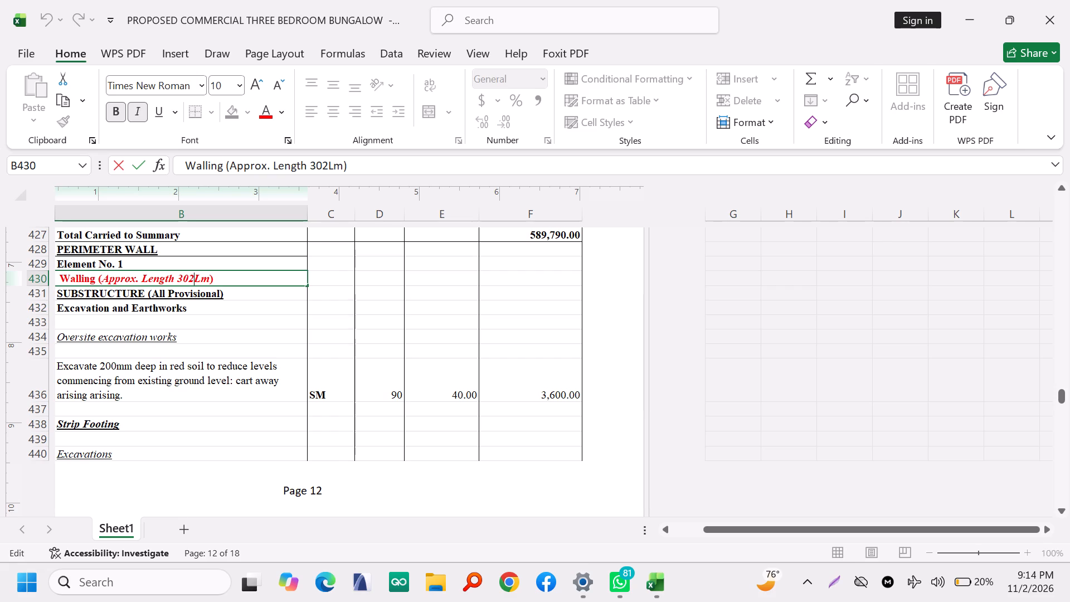
pyautogui.press('BackSpace')
pyautogui.press('BackSpace')
pyautogui.press('BackSpace')
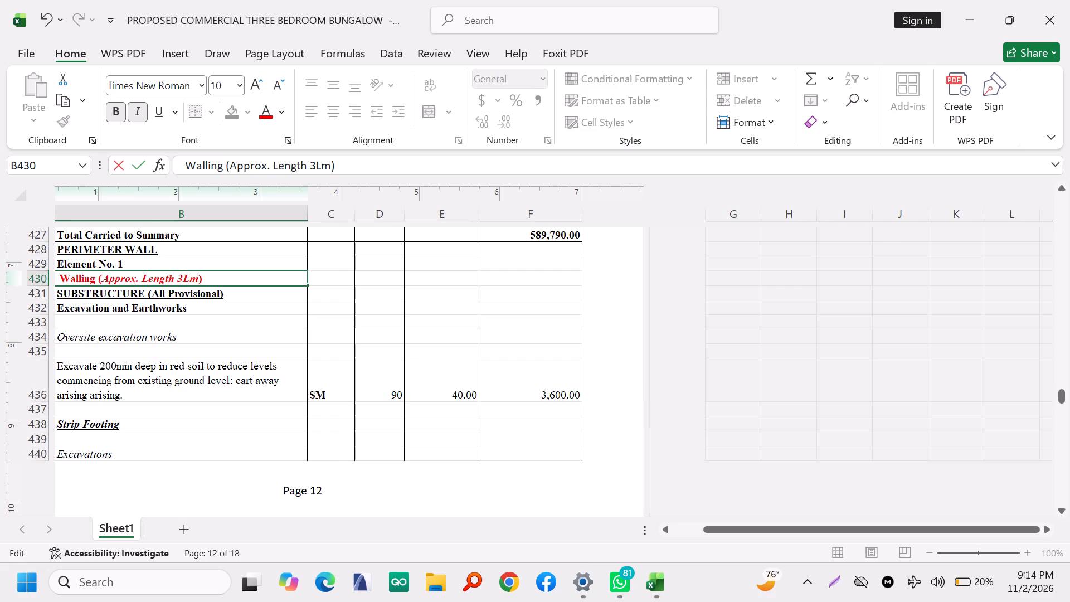
pyautogui.write('150')
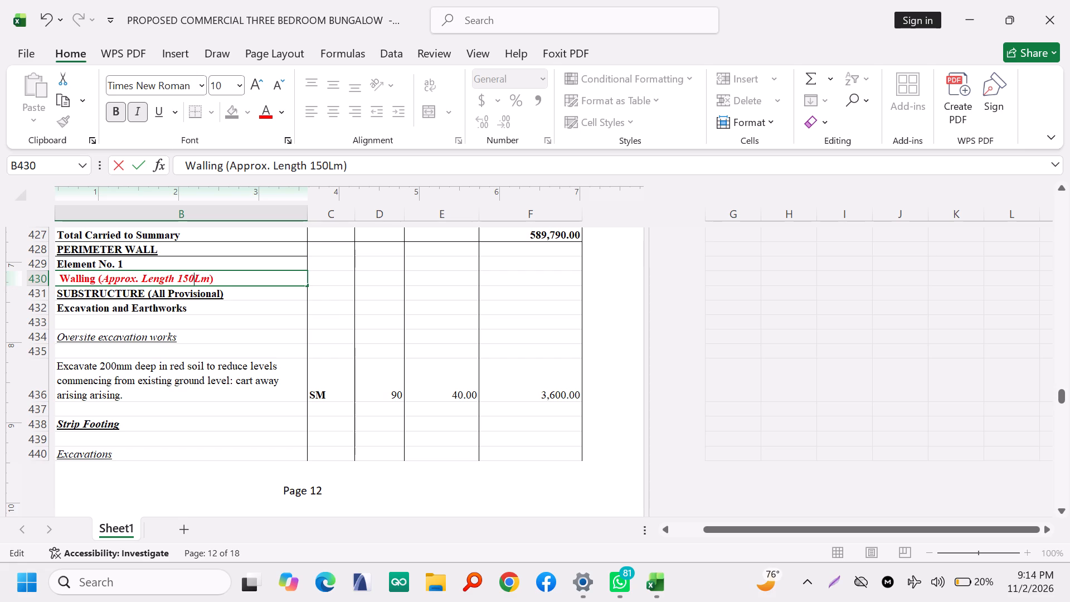
# Set the quantity of the 200mm deep oversite excavation in red soil to 45 SM.
pyautogui.click(392, 397)
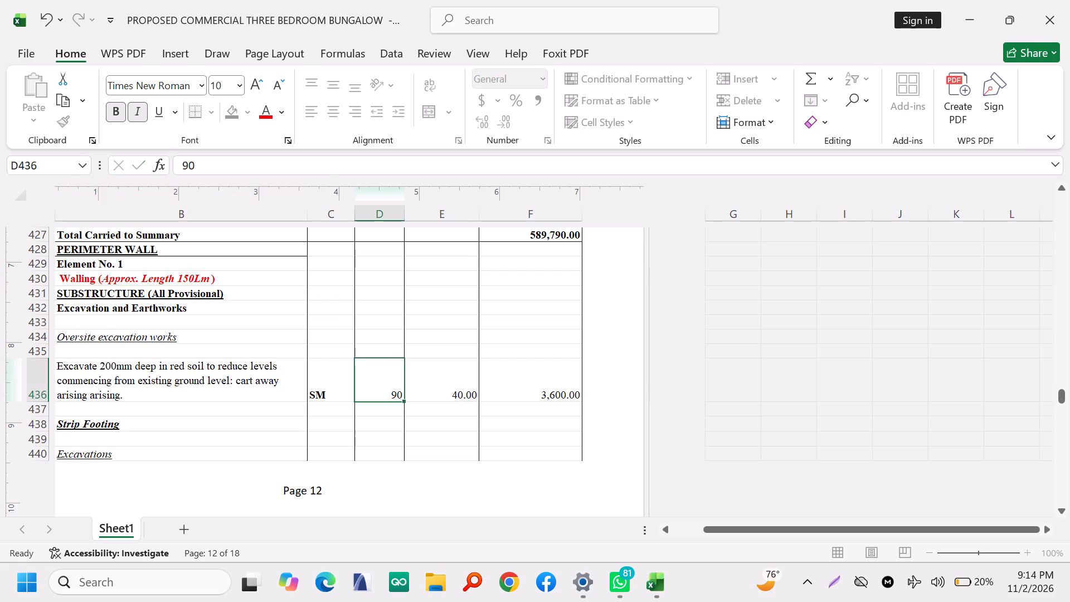
pyautogui.press('4')
pyautogui.press('5')
pyautogui.click(441, 385)
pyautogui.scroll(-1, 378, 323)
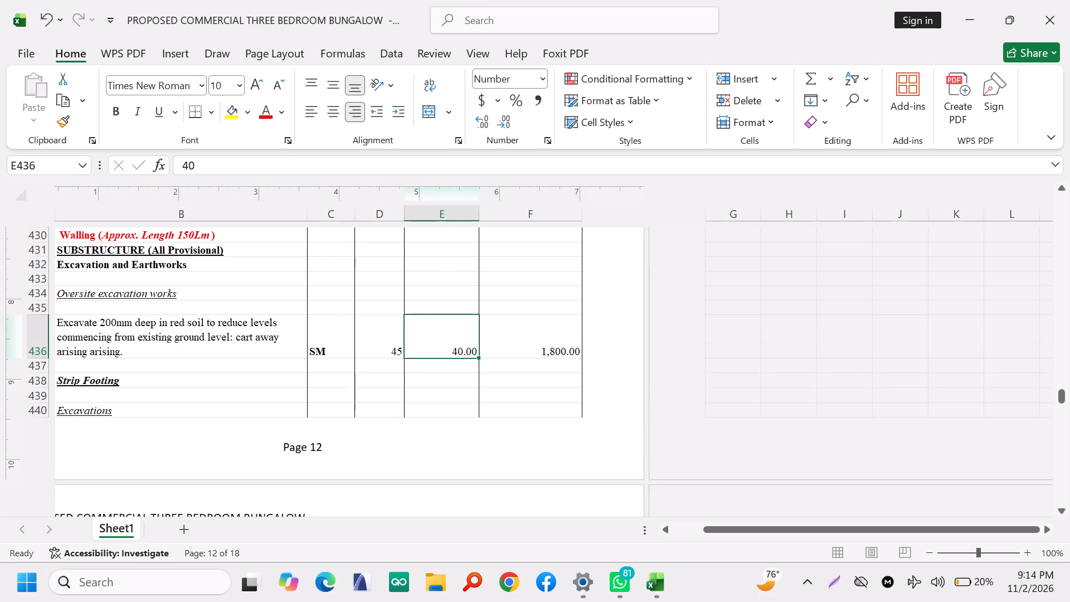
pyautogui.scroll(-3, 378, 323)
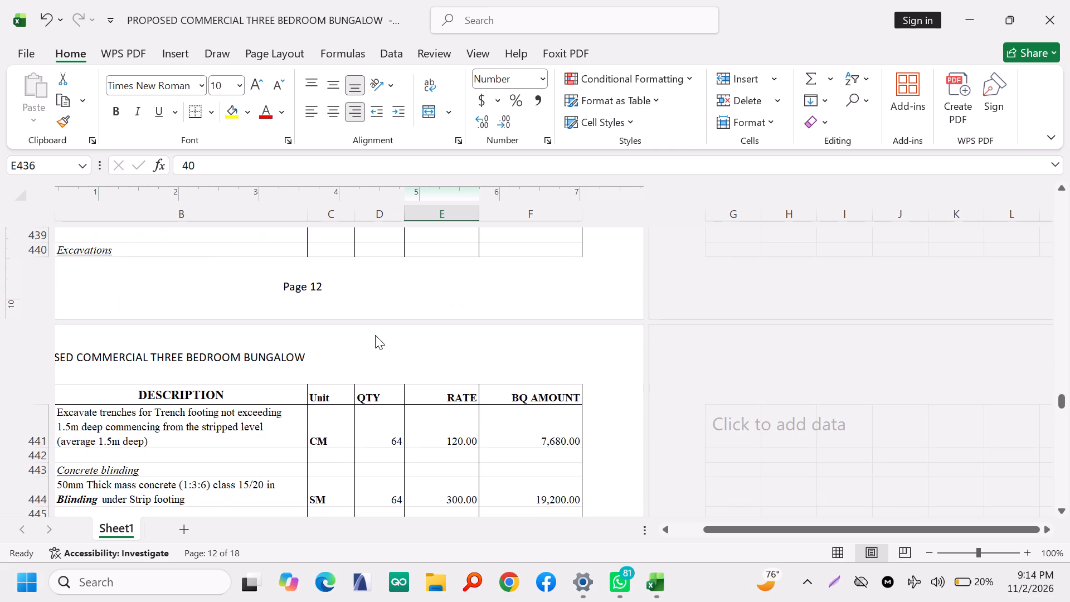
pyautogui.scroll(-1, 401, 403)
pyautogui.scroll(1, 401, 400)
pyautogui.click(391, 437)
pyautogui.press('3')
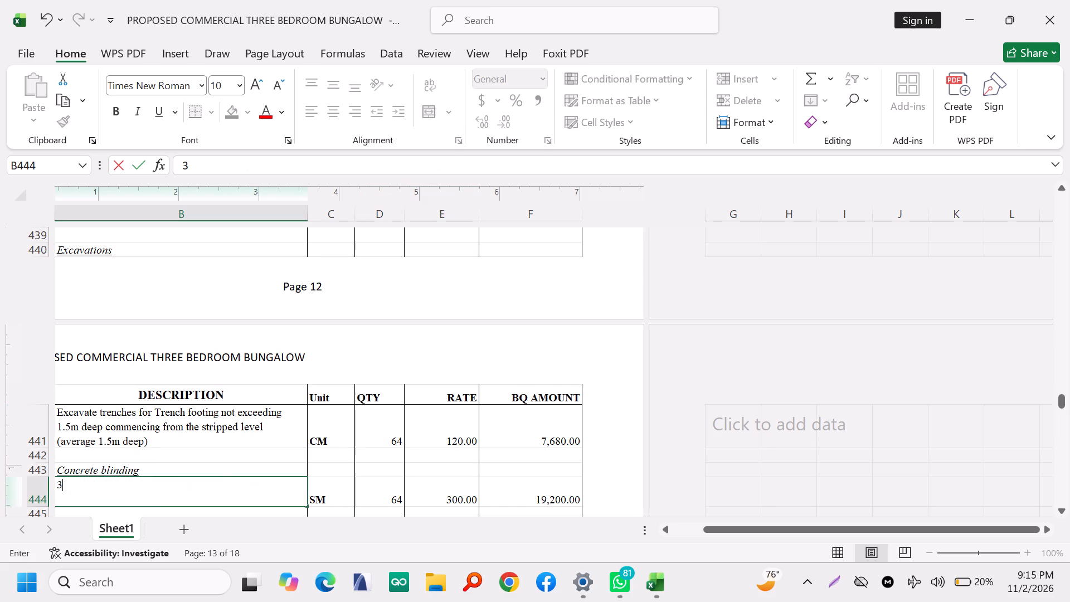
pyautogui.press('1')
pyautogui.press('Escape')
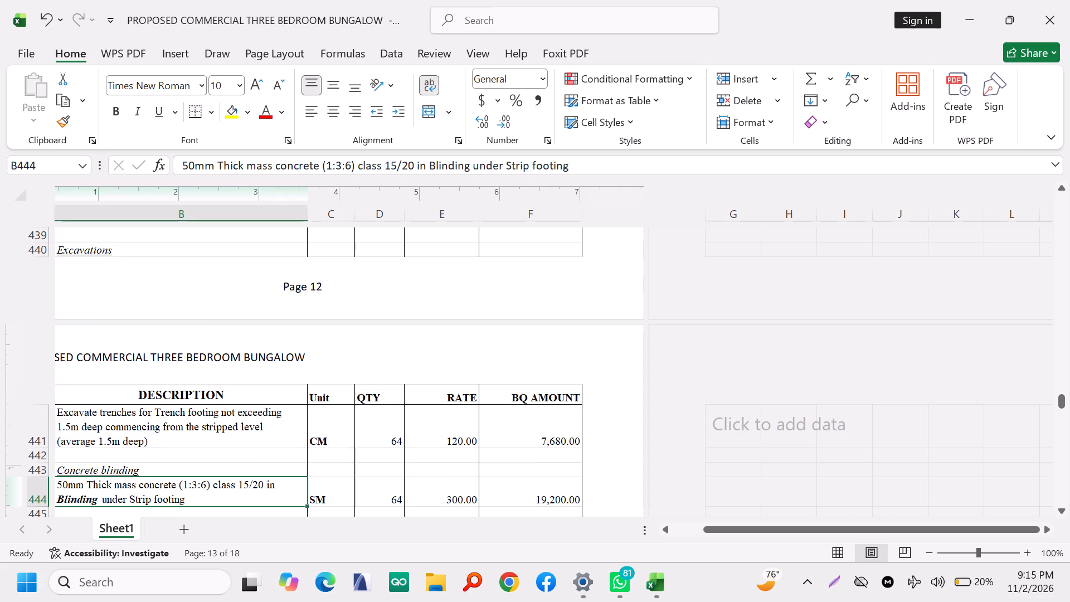
# Set the quantities of the trench footing excavation and the concrete blinding under the strip footing to 32 each.
pyautogui.scroll(-1, 382, 426)
pyautogui.scroll(1, 393, 320)
pyautogui.click(388, 438)
pyautogui.press('3')
pyautogui.press('2')
pyautogui.click(457, 443)
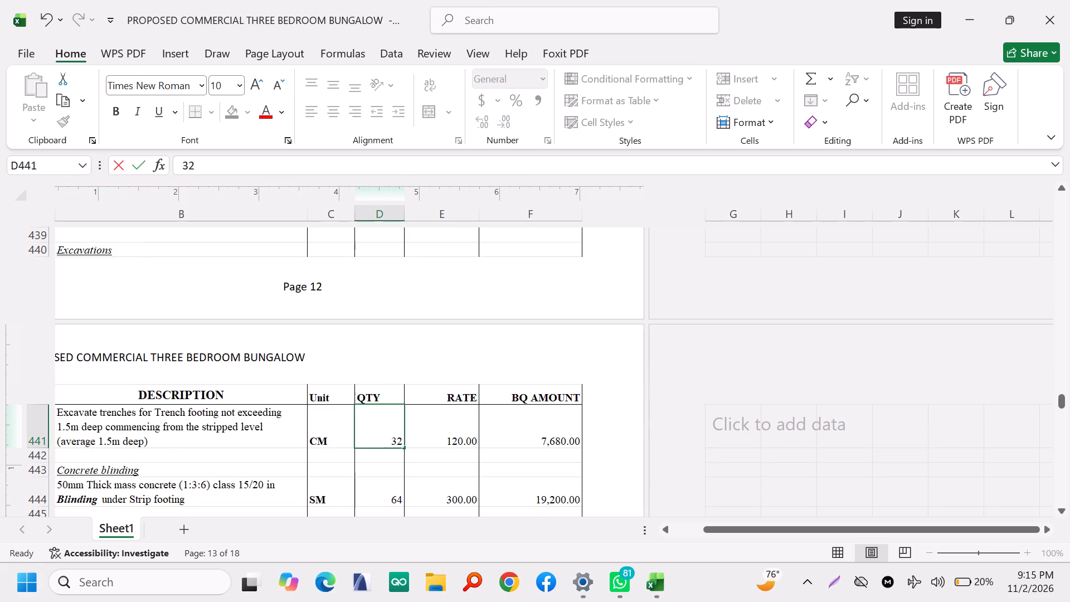
pyautogui.scroll(-1, 437, 385)
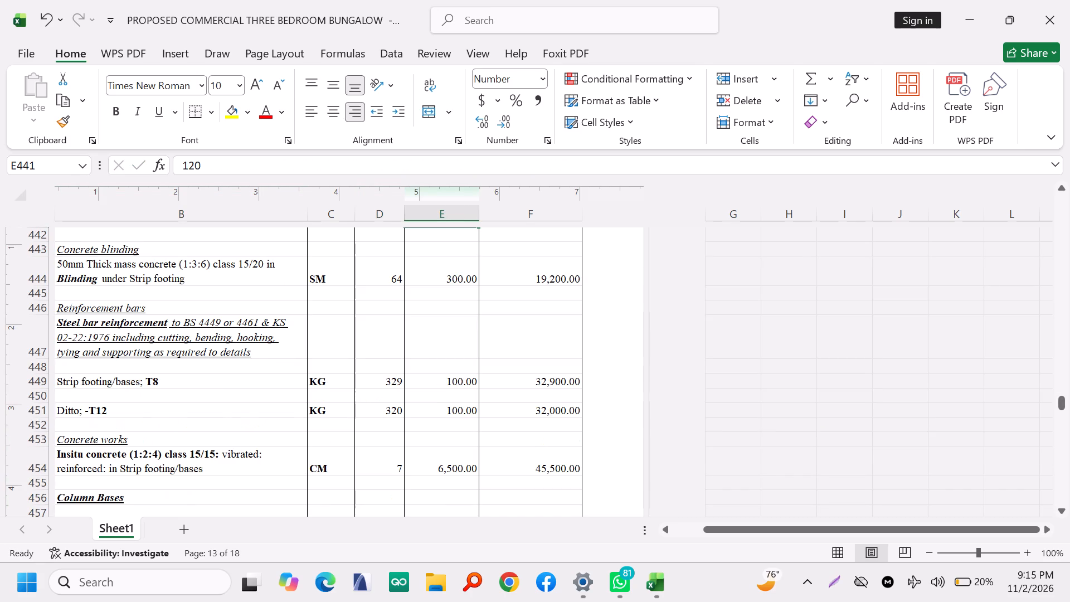
pyautogui.click(373, 275)
pyautogui.press('3')
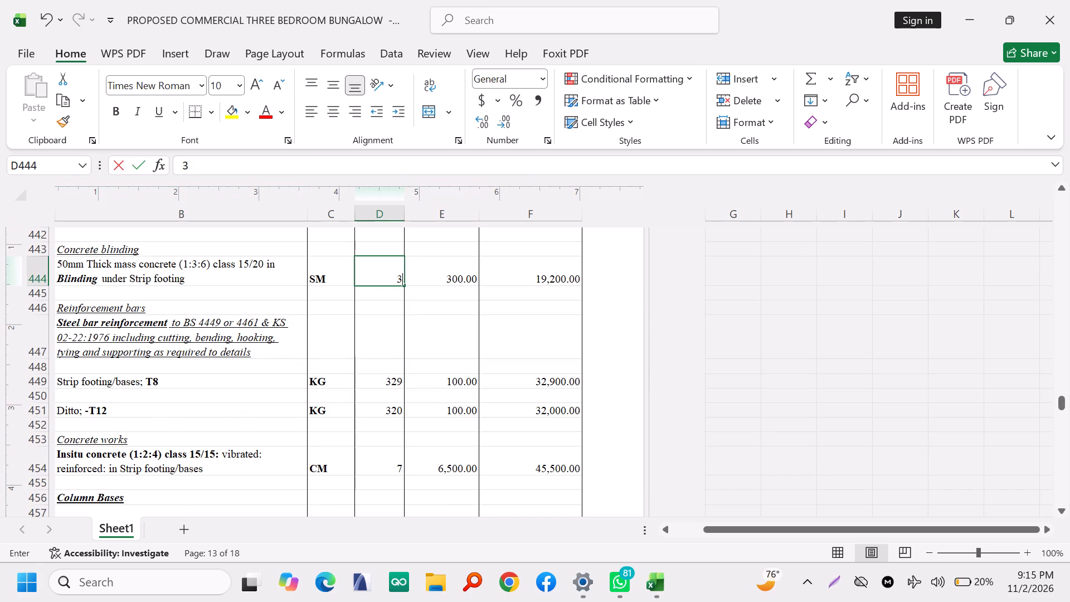
pyautogui.press('2')
# Set the strip footing reinforcement quantities for T8 and T12 bars to 156 KG each.
pyautogui.click(388, 381)
pyautogui.press('1')
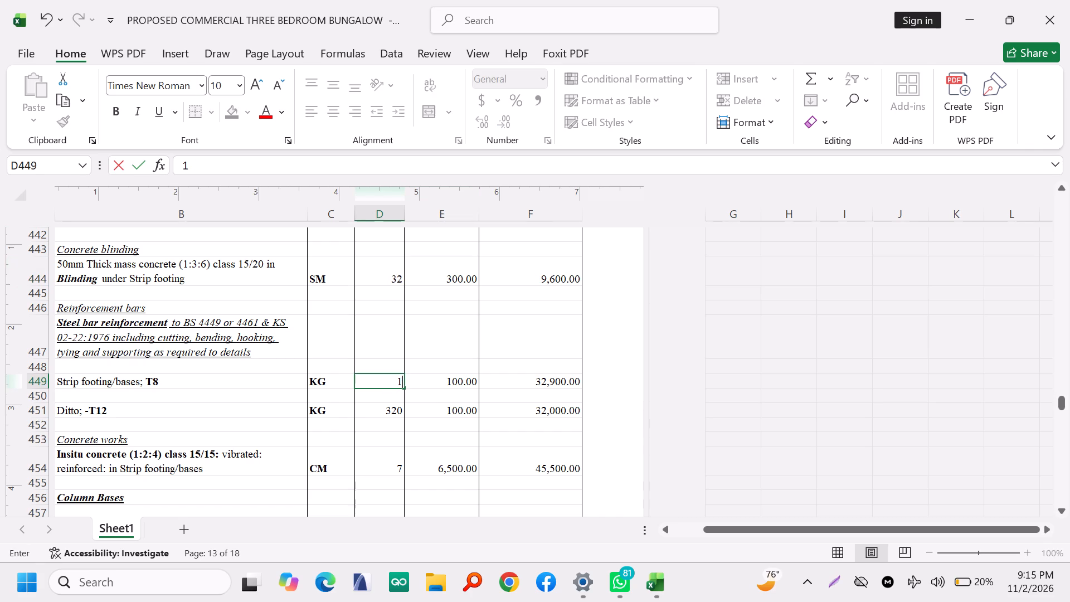
pyautogui.press('5')
pyautogui.press('6')
pyautogui.click(447, 391)
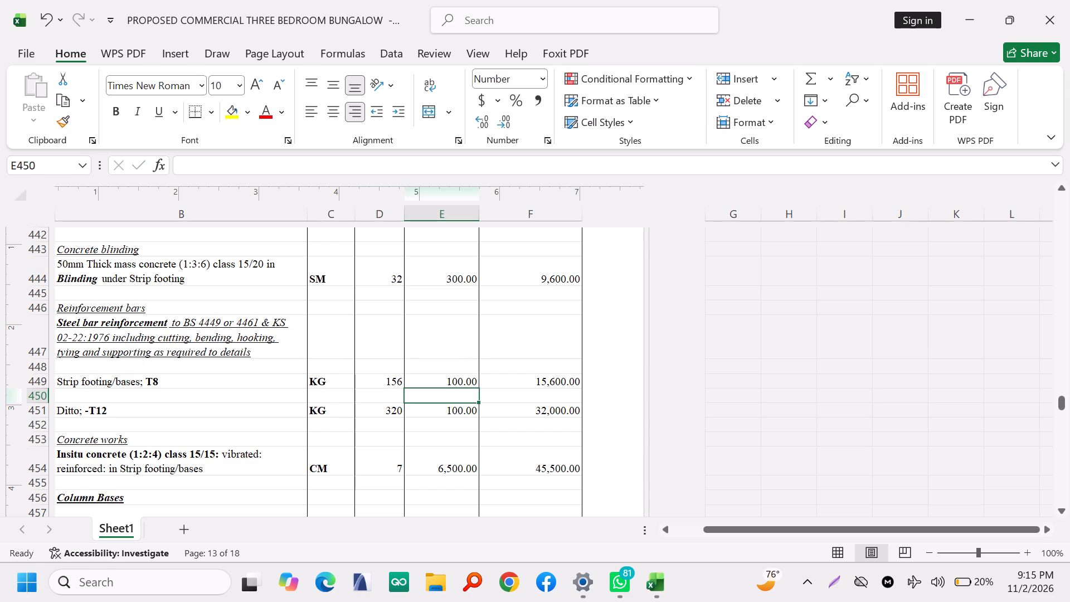
pyautogui.click(391, 413)
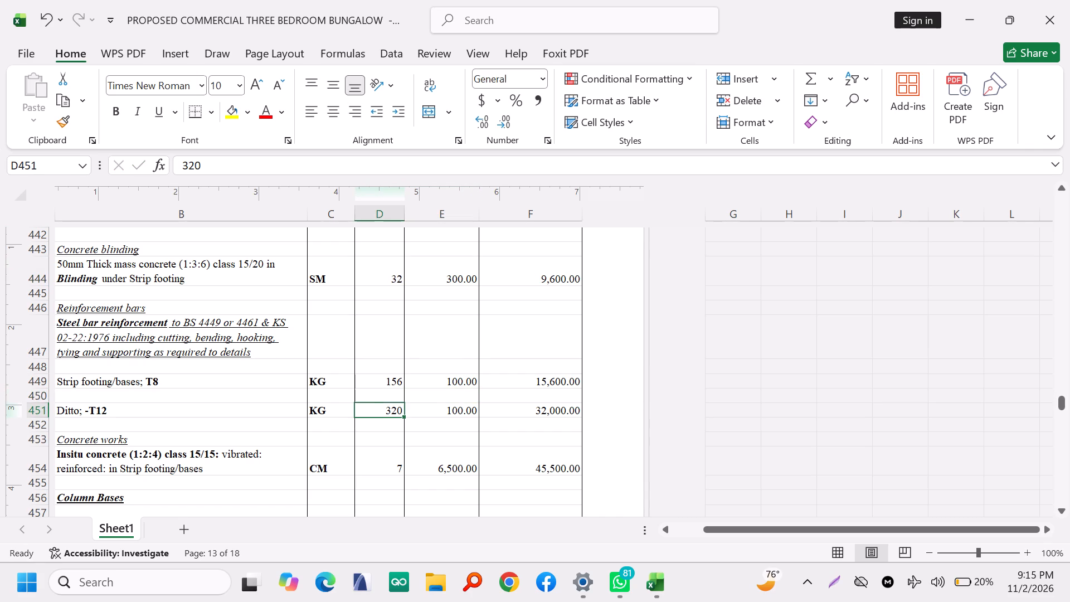
pyautogui.press('1')
pyautogui.press('5')
pyautogui.press('6')
pyautogui.click(456, 403)
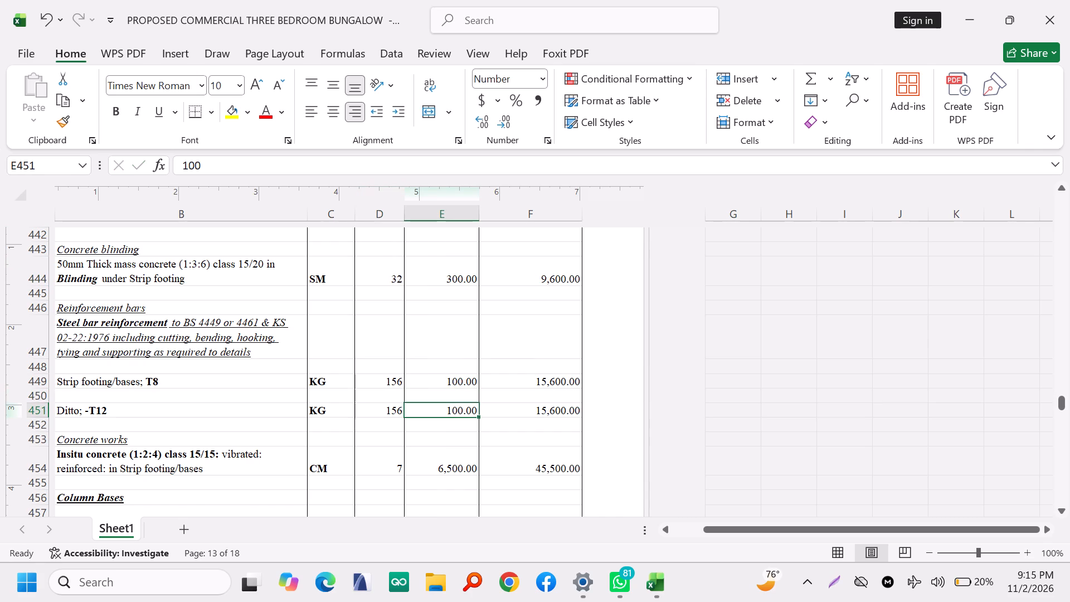
# Set the quantity of insitu concrete in the strip footing/bases to 3 CM.
pyautogui.scroll(-1, 392, 304)
pyautogui.click(390, 406)
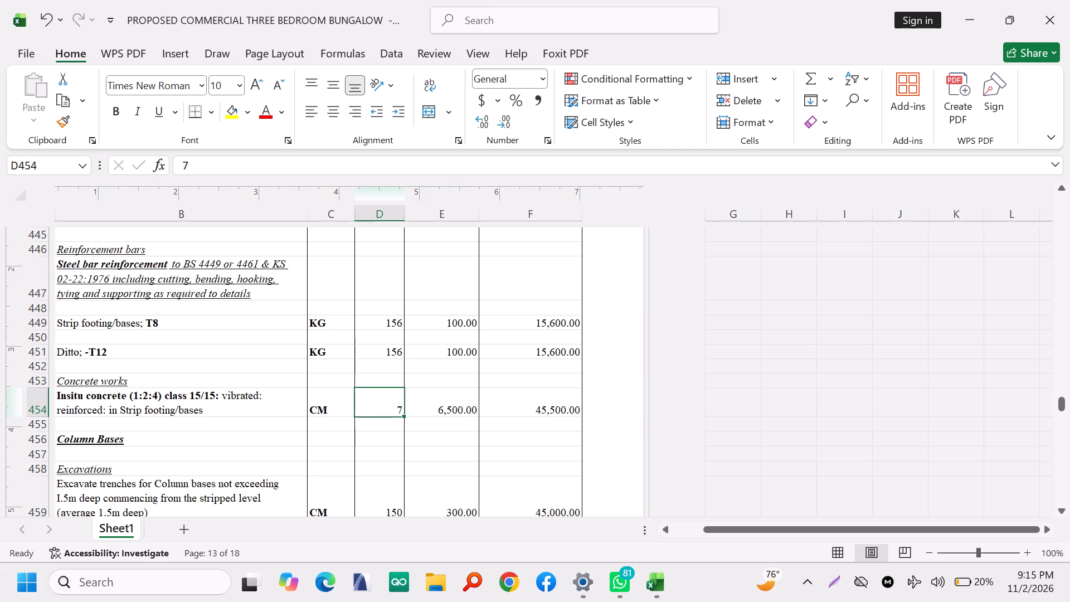
pyautogui.press('3')
pyautogui.click(454, 410)
# Set the quantities of the column bases trench excavation and the concrete blinding under the column bases to 75 each.
pyautogui.scroll(-2, 414, 343)
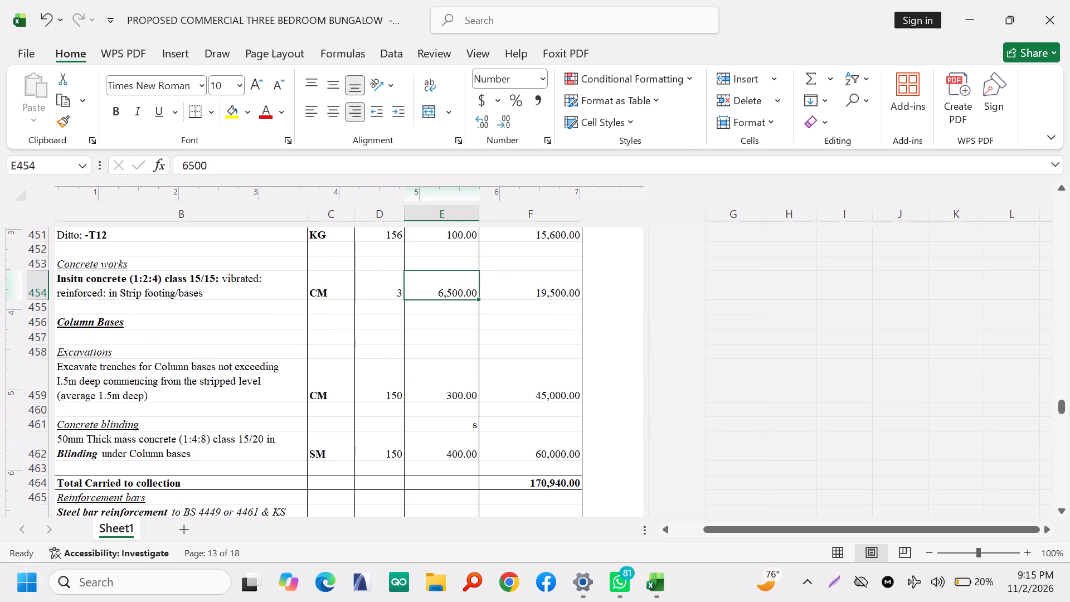
pyautogui.click(390, 392)
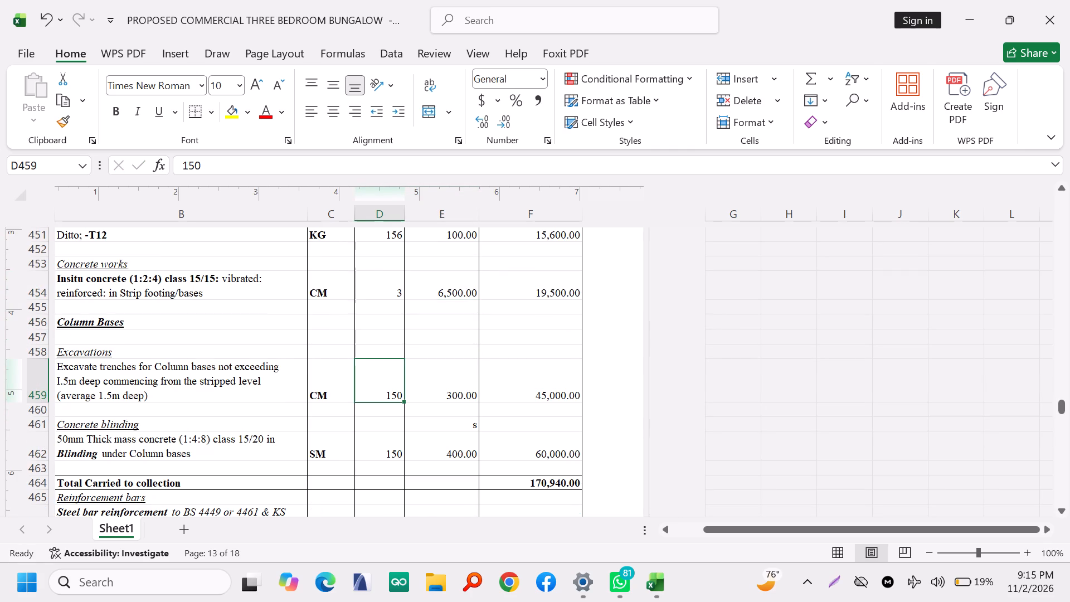
pyautogui.write('75')
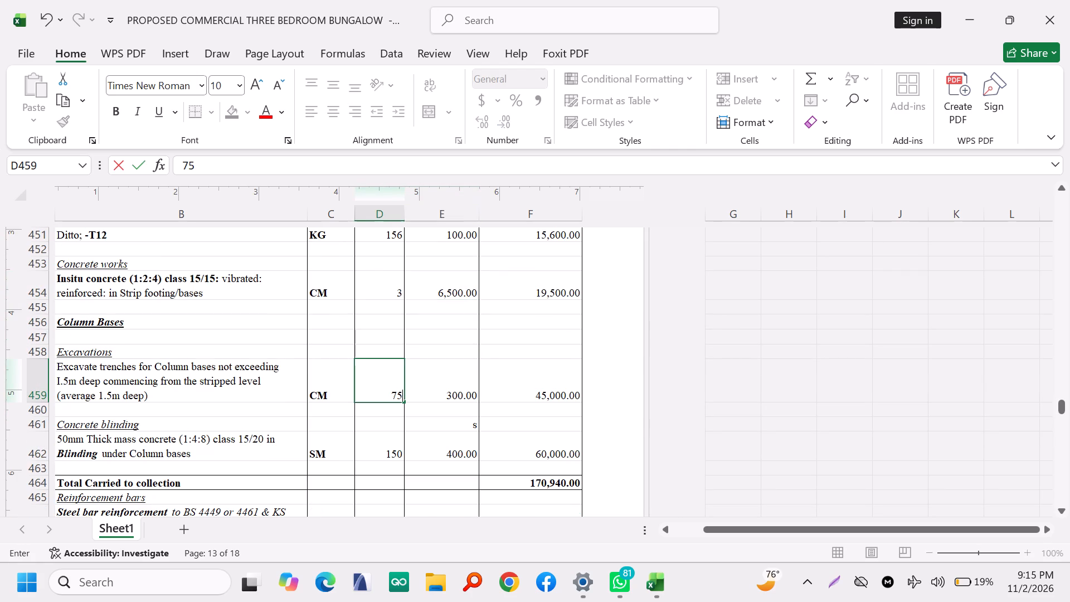
pyautogui.click(448, 402)
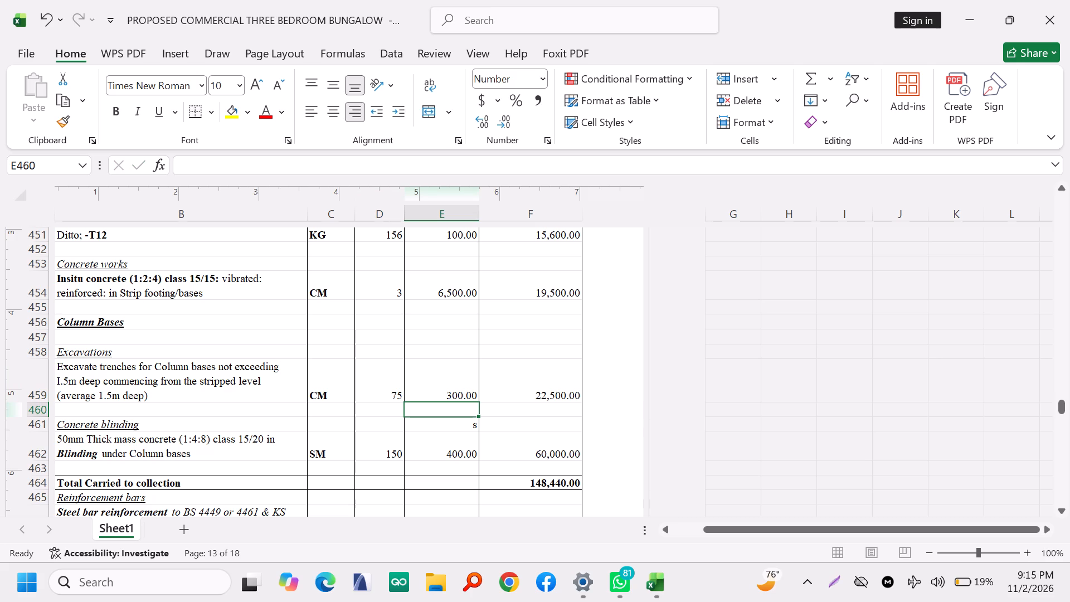
pyautogui.click(377, 440)
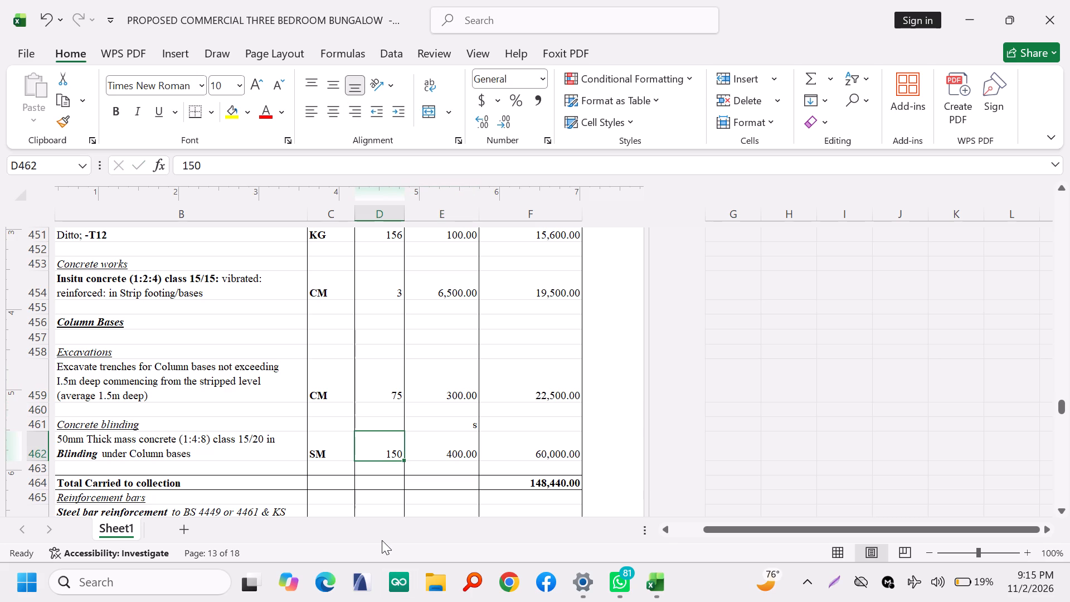
pyautogui.write('75')
pyautogui.click(507, 478)
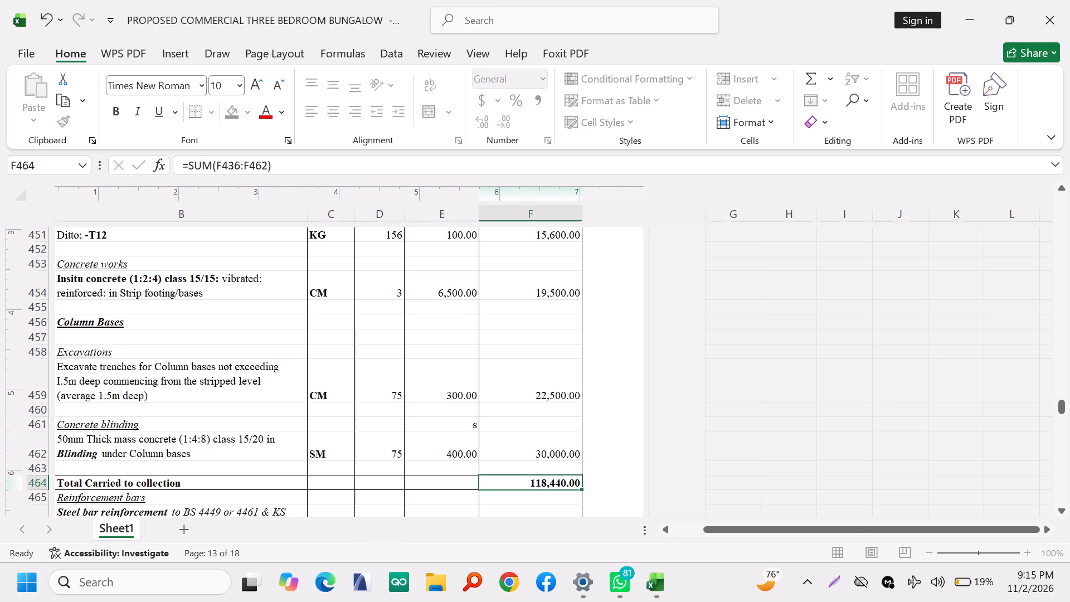
# Set the quantity of T12 reinforcement for the column bases to 263 KG.
pyautogui.scroll(-2, 491, 409)
pyautogui.click(372, 453)
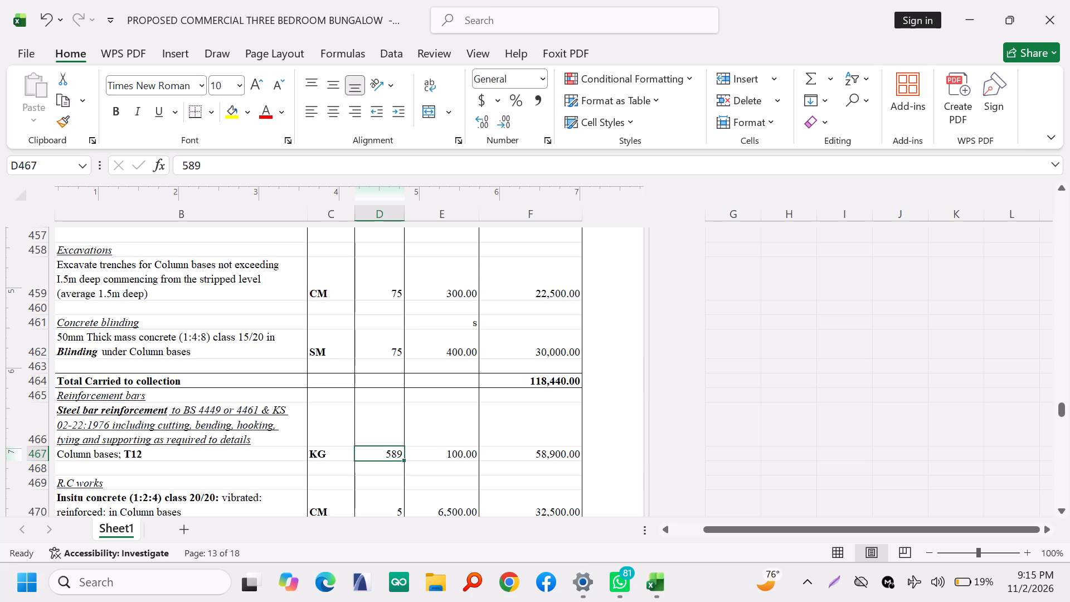
pyautogui.press('2')
pyautogui.write('63')
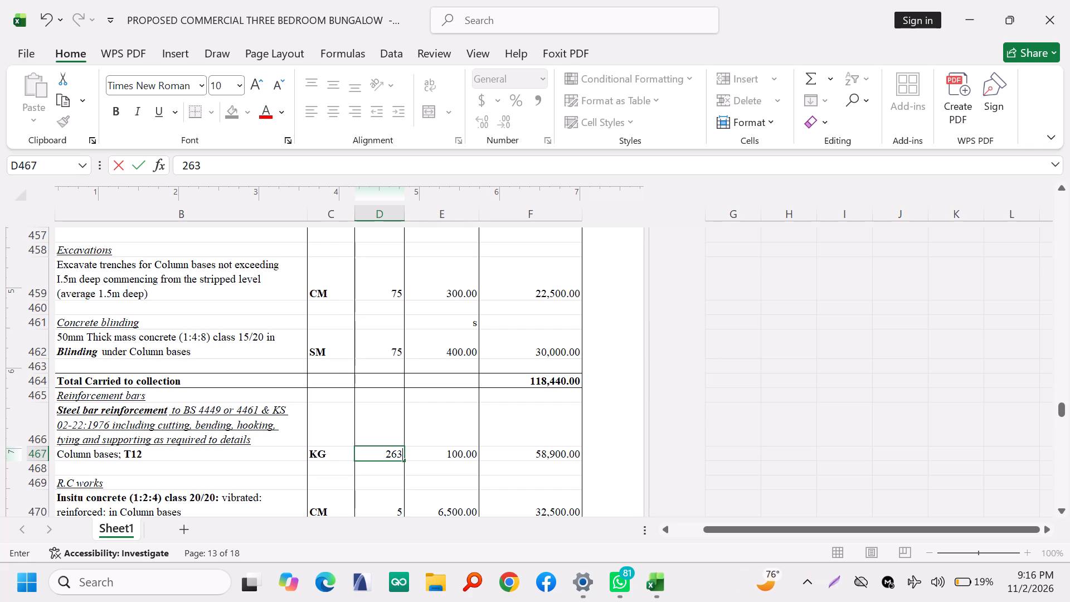
# Set the quantity of insitu concrete in the column bases to 3 CM.
pyautogui.scroll(-1, 421, 437)
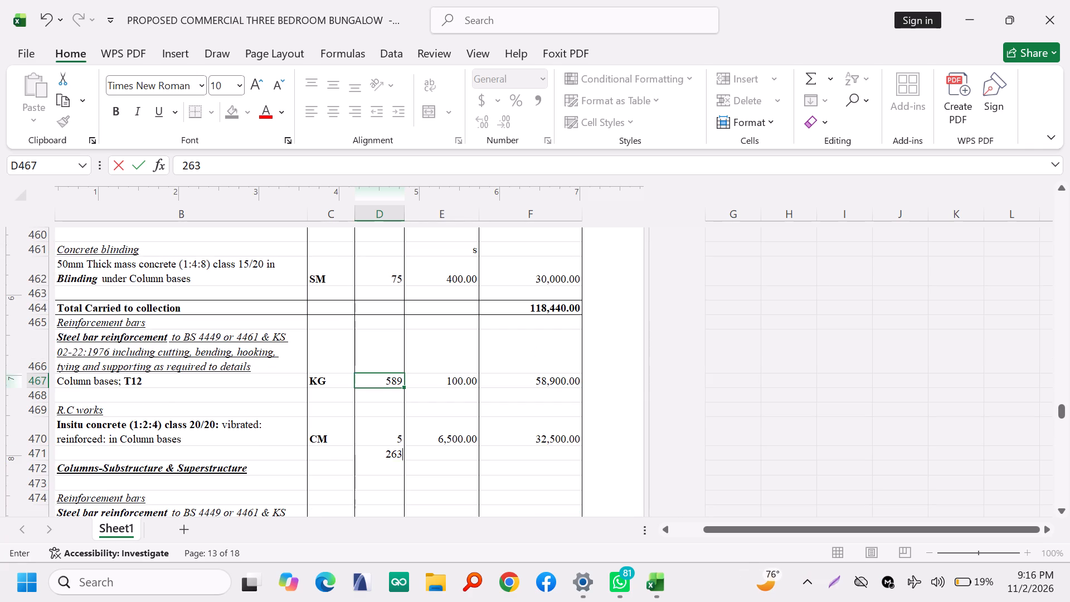
pyautogui.click(387, 437)
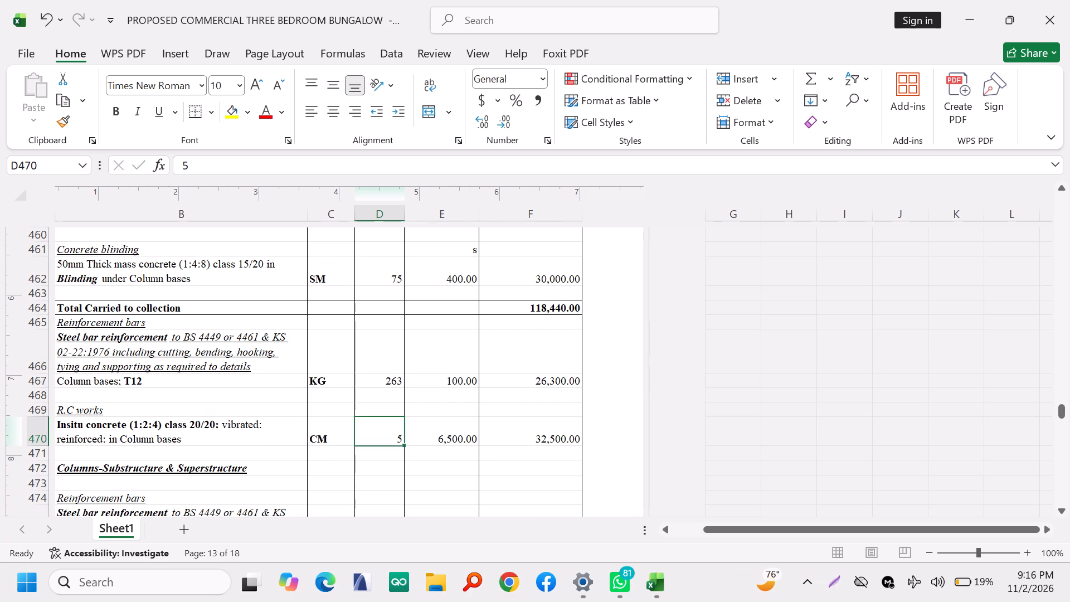
pyautogui.press('3')
pyautogui.click(434, 417)
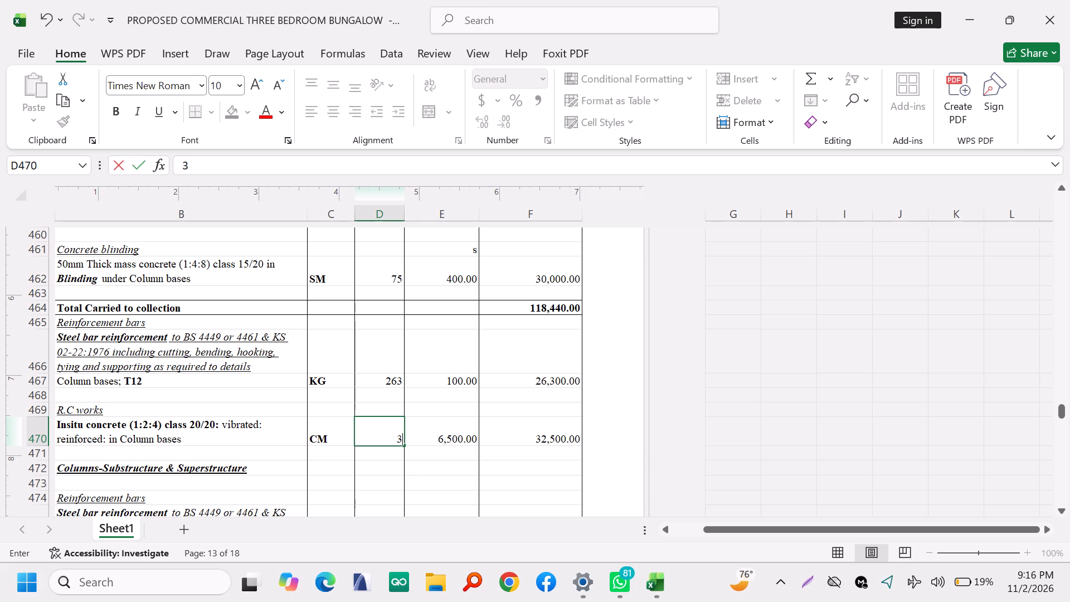
pyautogui.click(444, 446)
pyautogui.scroll(-2, 400, 345)
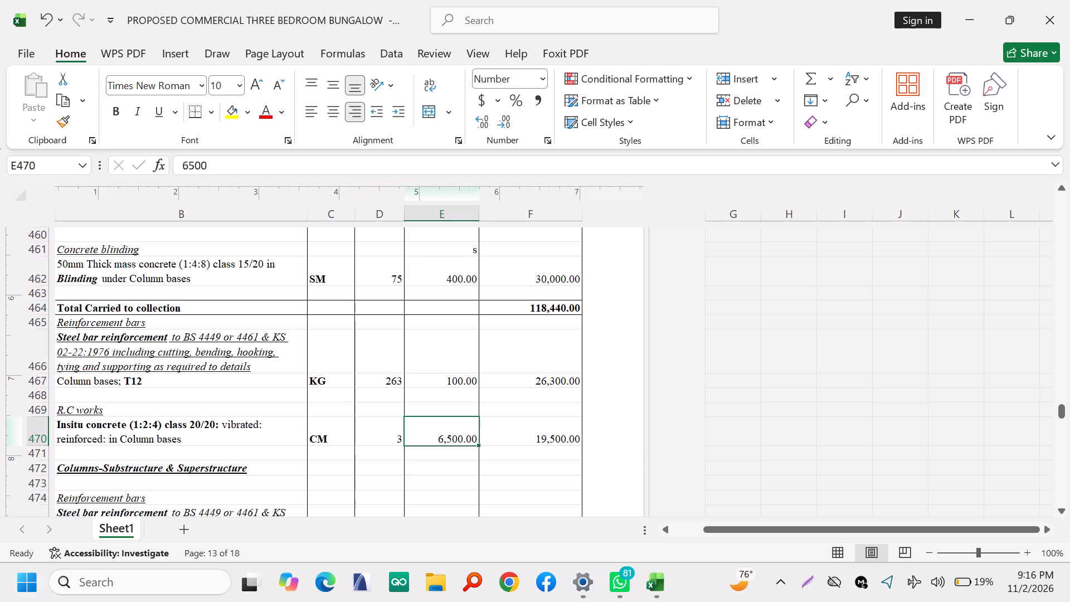
# Set the quantity of T8 reinforcement for the substructure and superstructure columns to 256 KG.
pyautogui.scroll(-1, 410, 323)
pyautogui.scroll(-2, 407, 373)
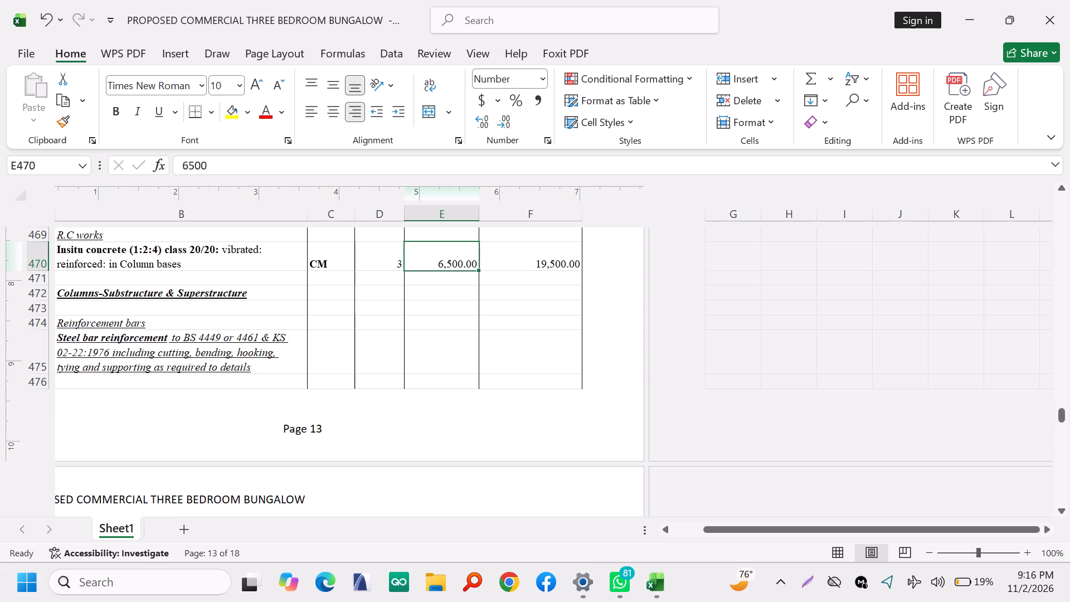
pyautogui.scroll(-2, 436, 373)
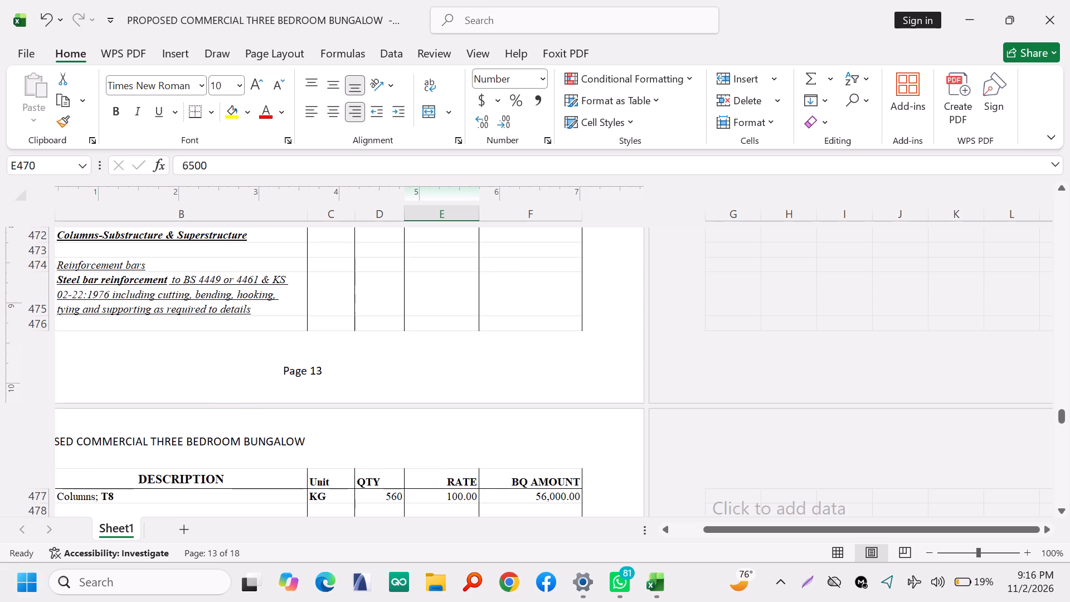
pyautogui.scroll(-1, 436, 373)
pyautogui.scroll(1, 436, 373)
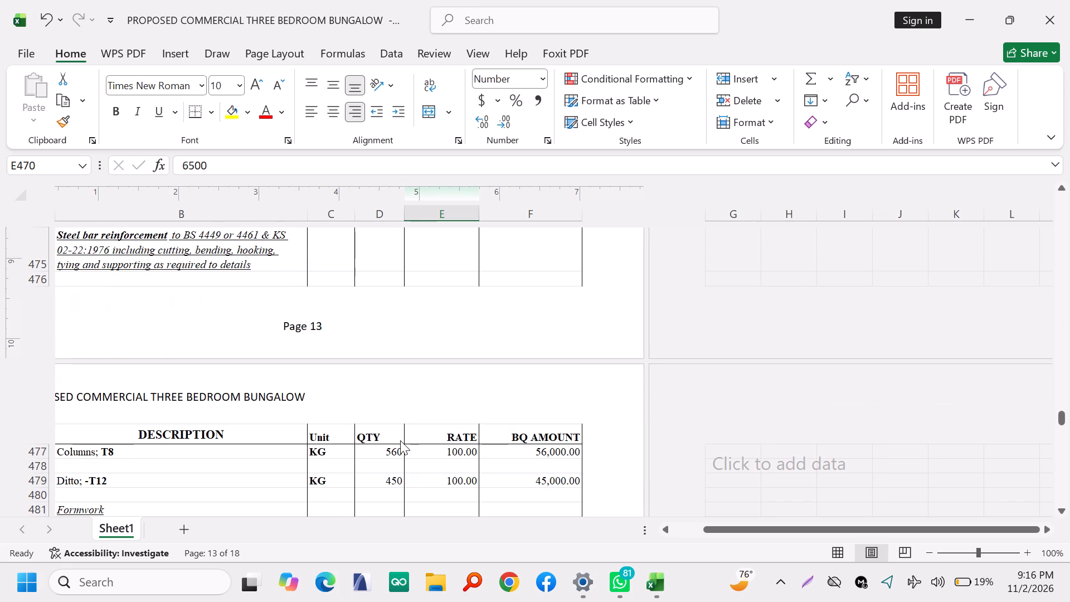
pyautogui.click(400, 440)
pyautogui.click(380, 446)
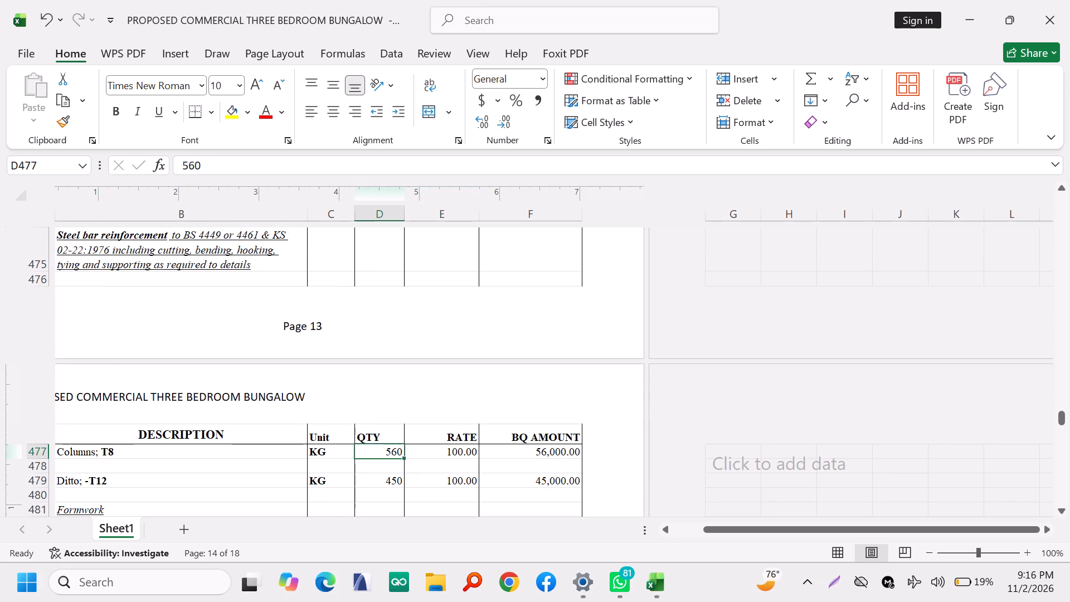
pyautogui.write('256')
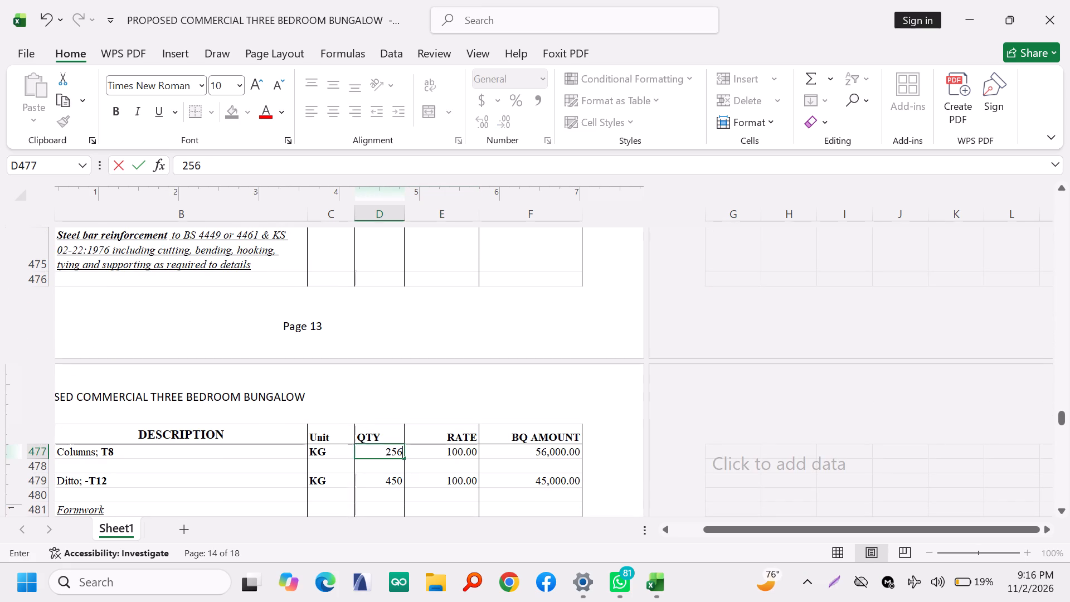
pyautogui.click(474, 453)
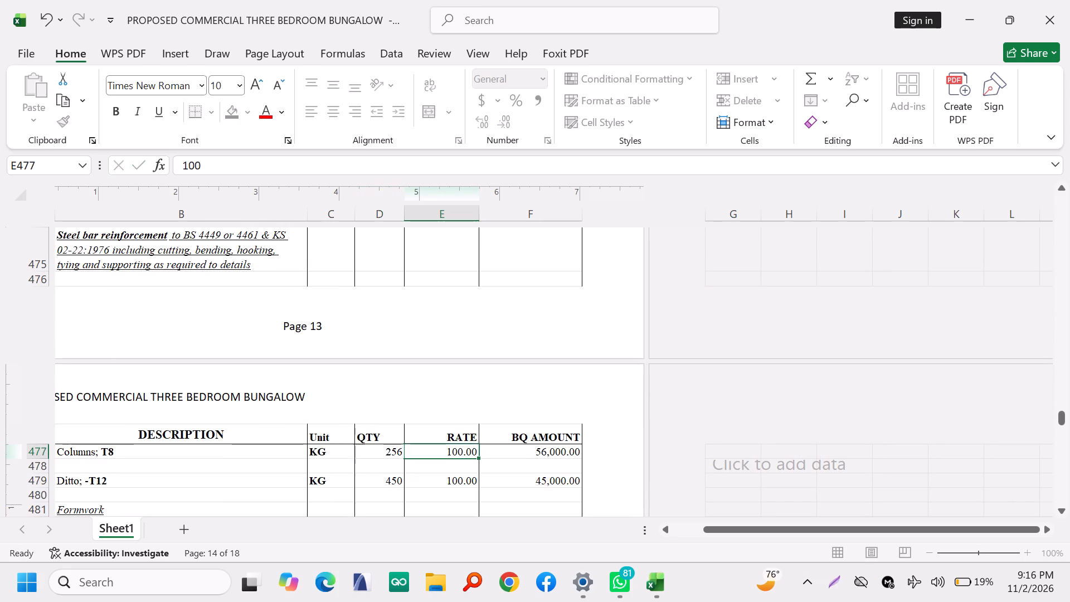
# Set the quantity of T12 reinforcement for the columns to 232 KG.
pyautogui.click(400, 483)
pyautogui.write('250')
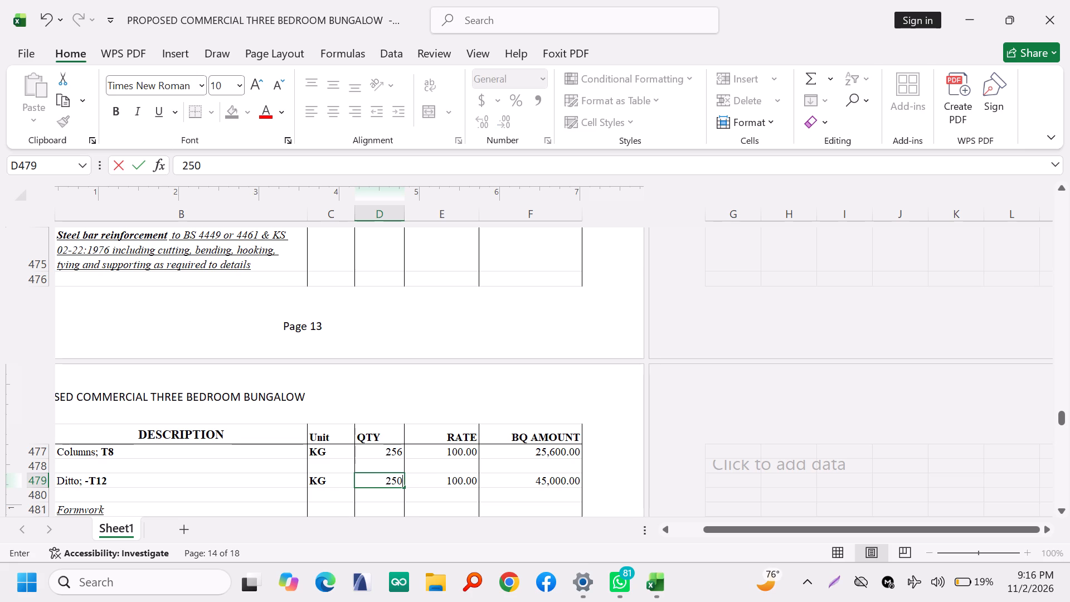
pyautogui.press('BackSpace')
pyautogui.press('BackSpace')
pyautogui.write('32')
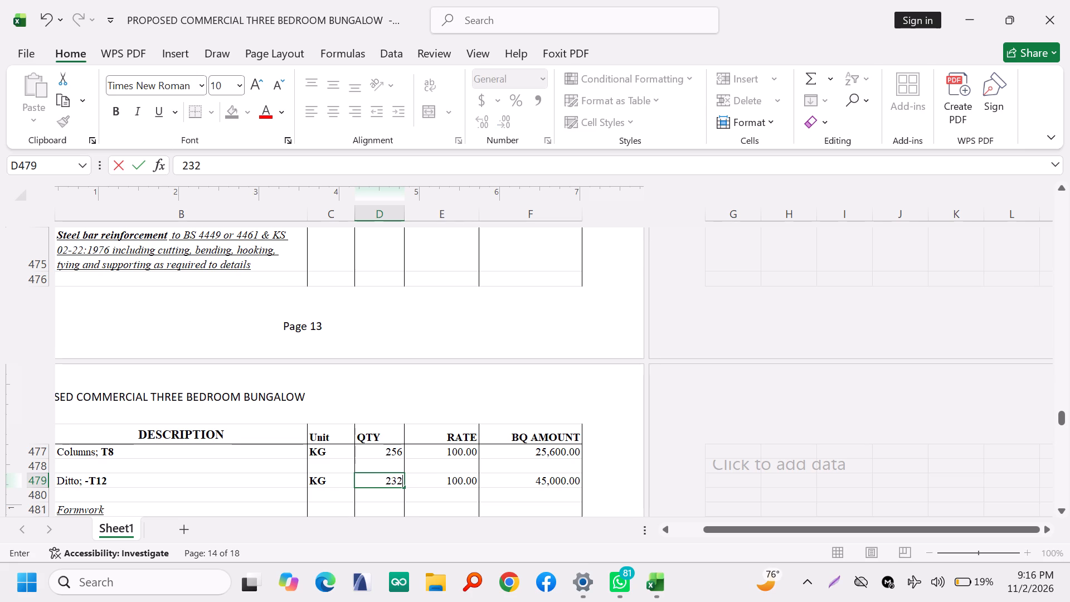
pyautogui.click(474, 474)
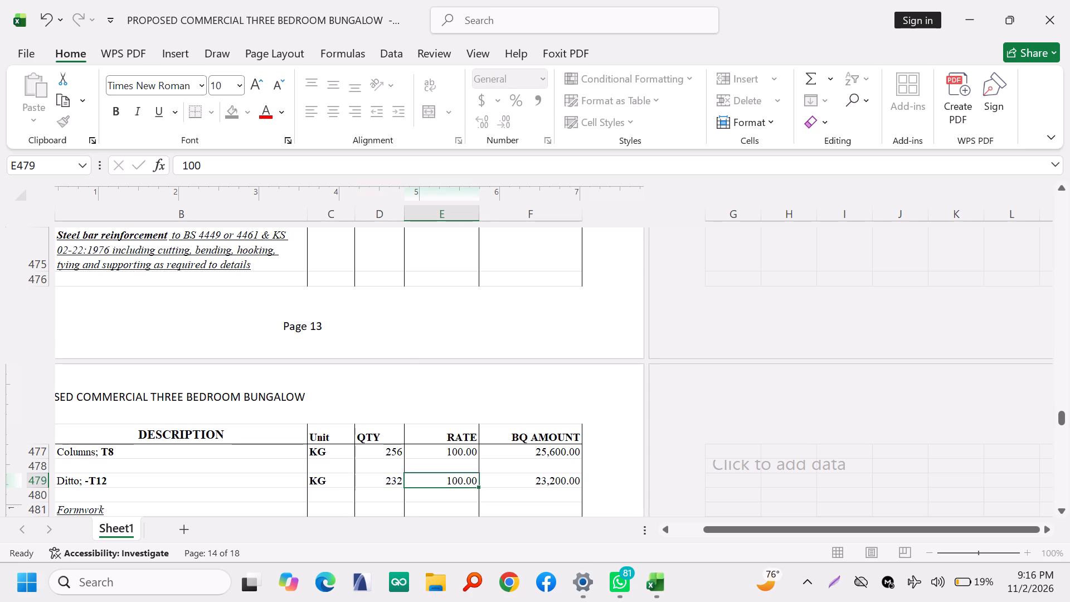
# Set the quantity of sawn cypress timber formwork to the sides of columns to 16 SM.
pyautogui.scroll(-3, 458, 442)
pyautogui.scroll(2, 458, 441)
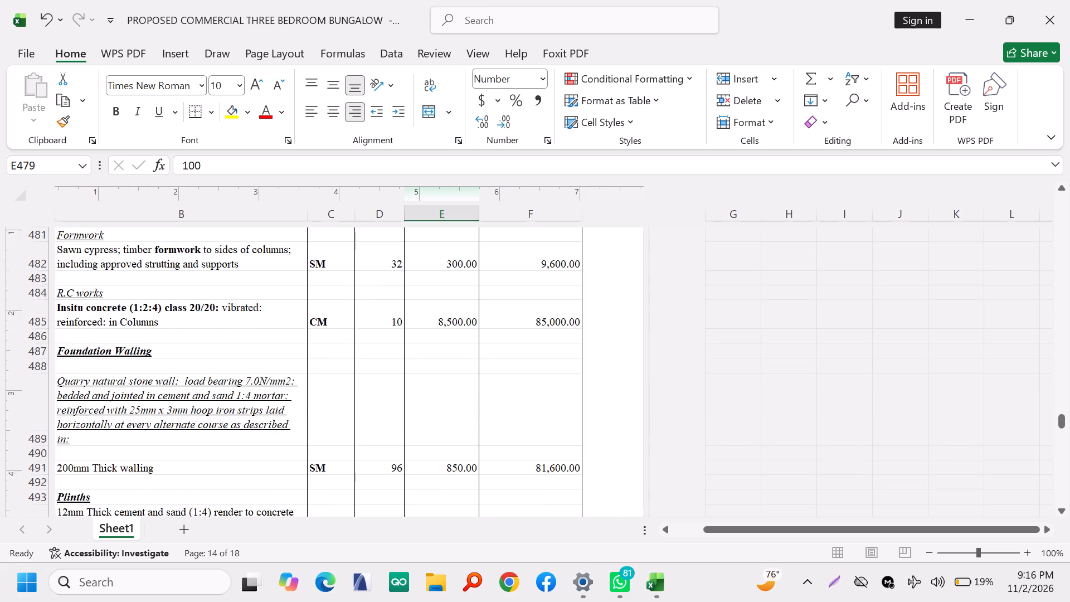
pyautogui.click(373, 307)
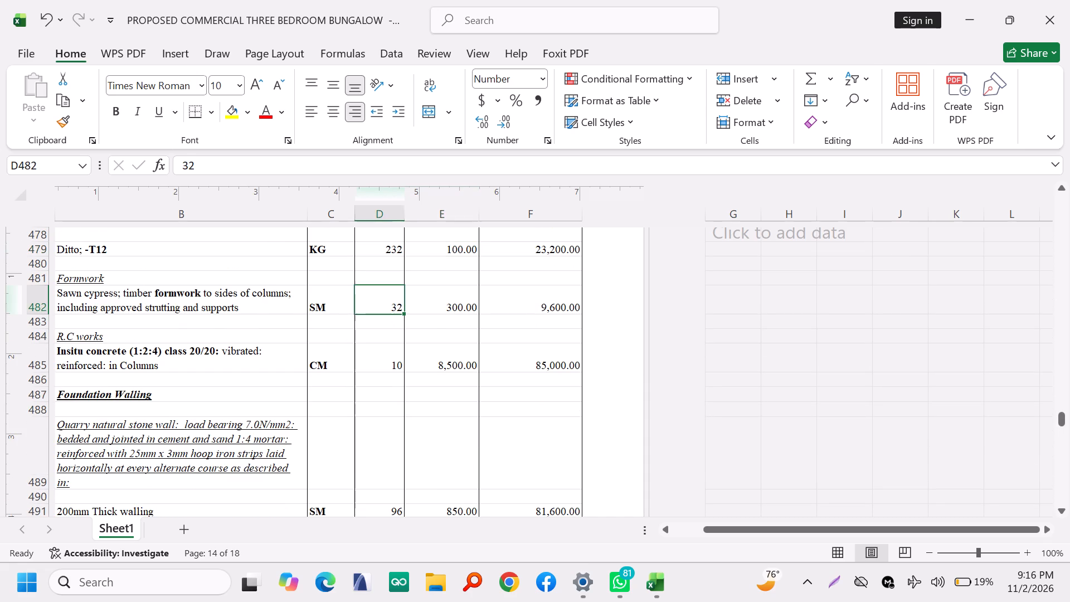
pyautogui.press('1')
pyautogui.press('6')
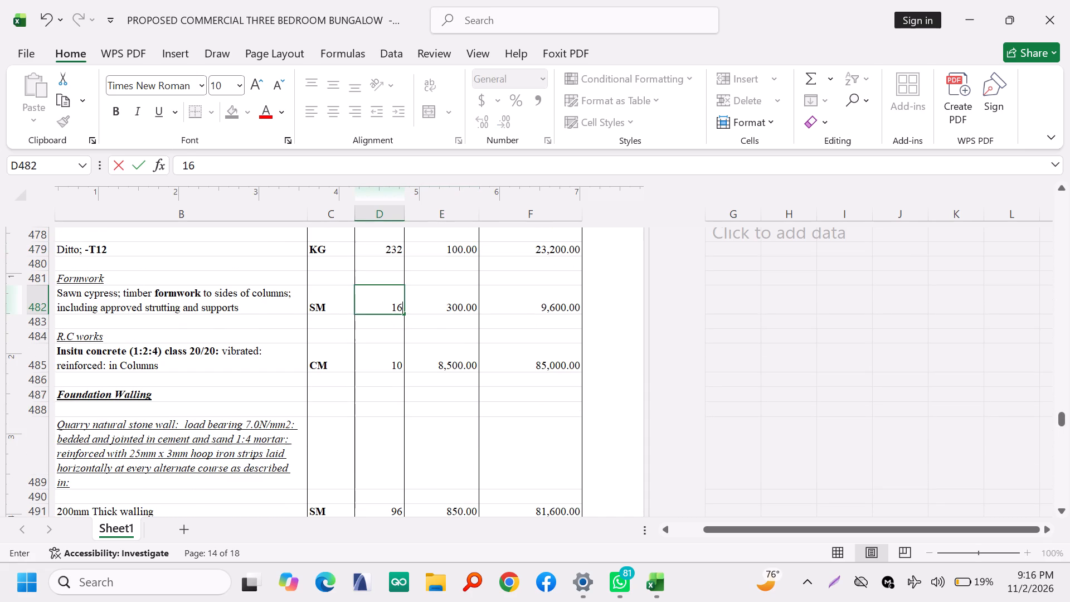
pyautogui.click(442, 299)
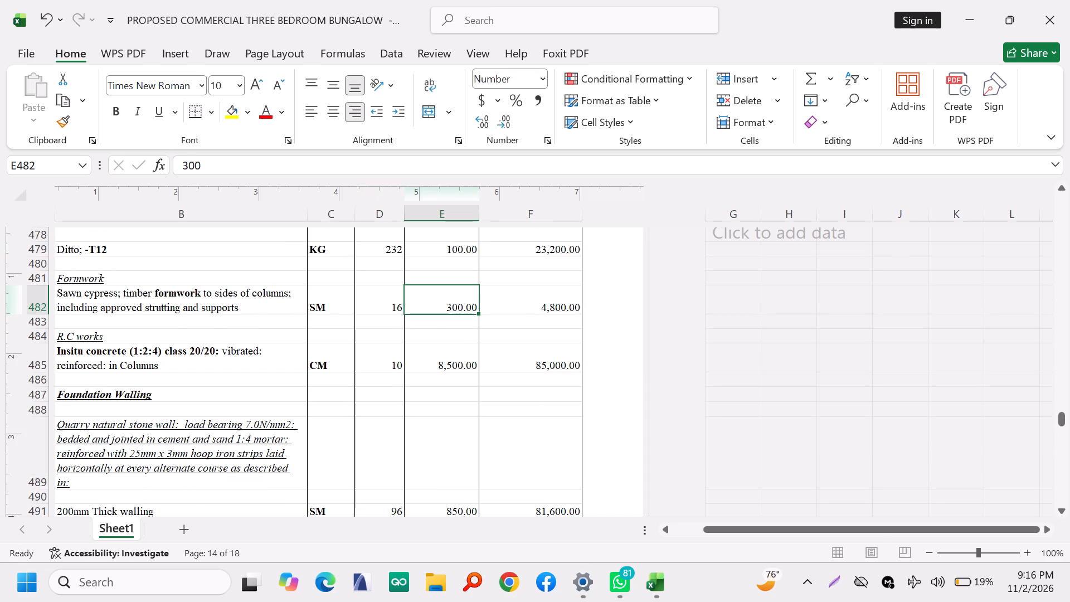
# Set the quantity of insitu concrete in the columns to 5 CM.
pyautogui.click(393, 376)
pyautogui.click(384, 372)
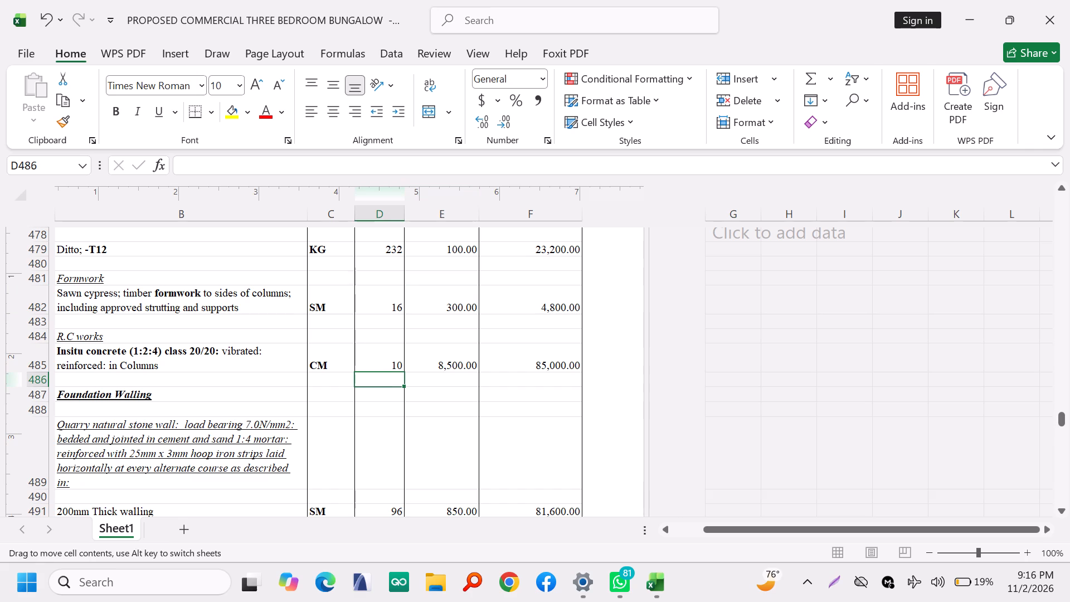
pyautogui.click(391, 363)
pyautogui.press('5')
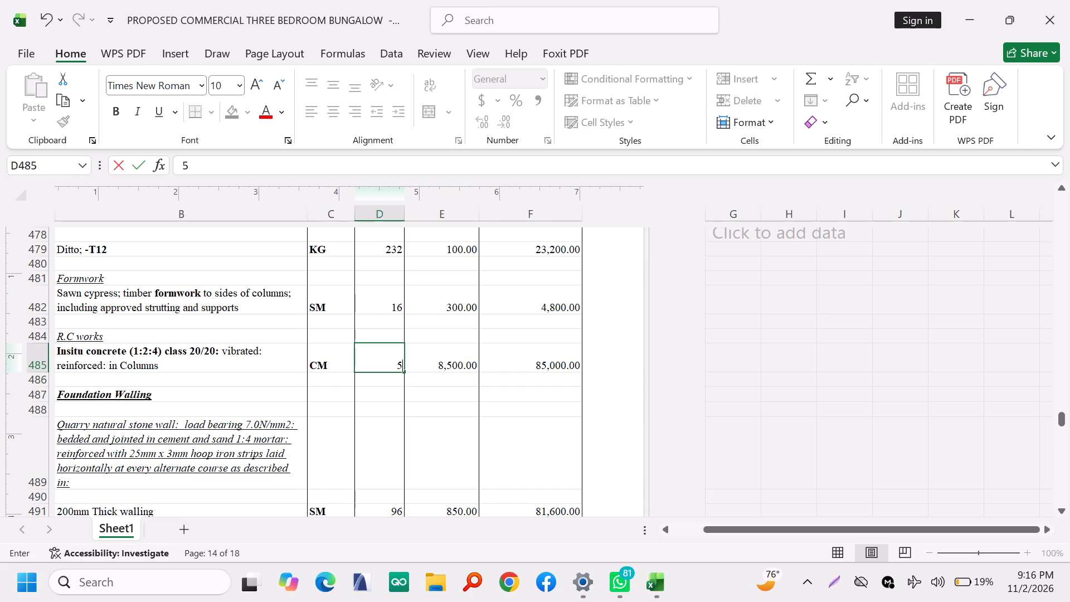
pyautogui.click(465, 364)
# Set the quantity of 200mm thick foundation walling to 45 SM.
pyautogui.scroll(-1, 465, 364)
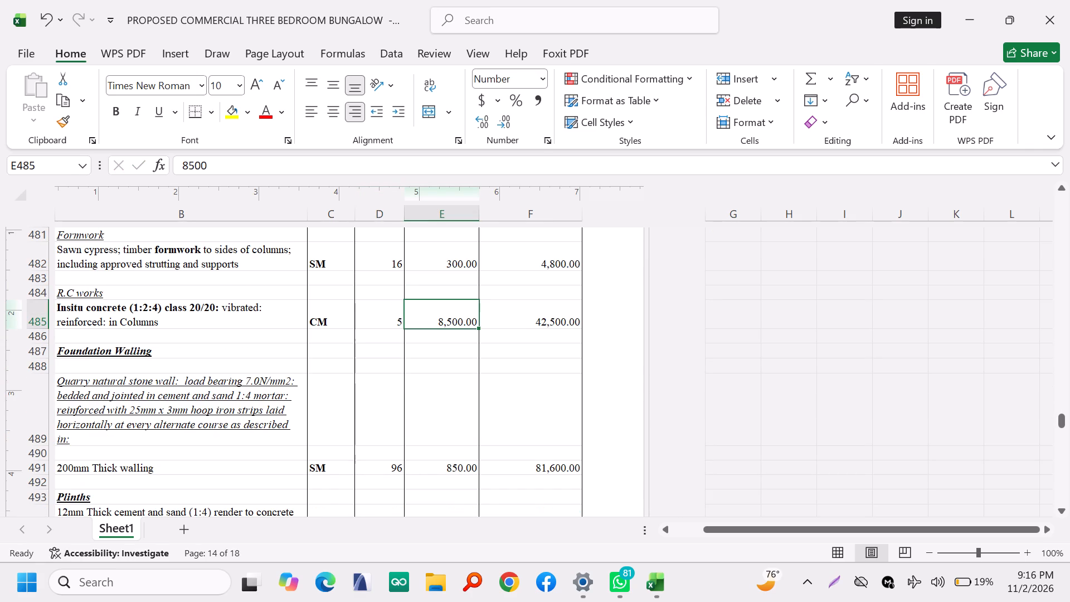
pyautogui.scroll(-1, 465, 364)
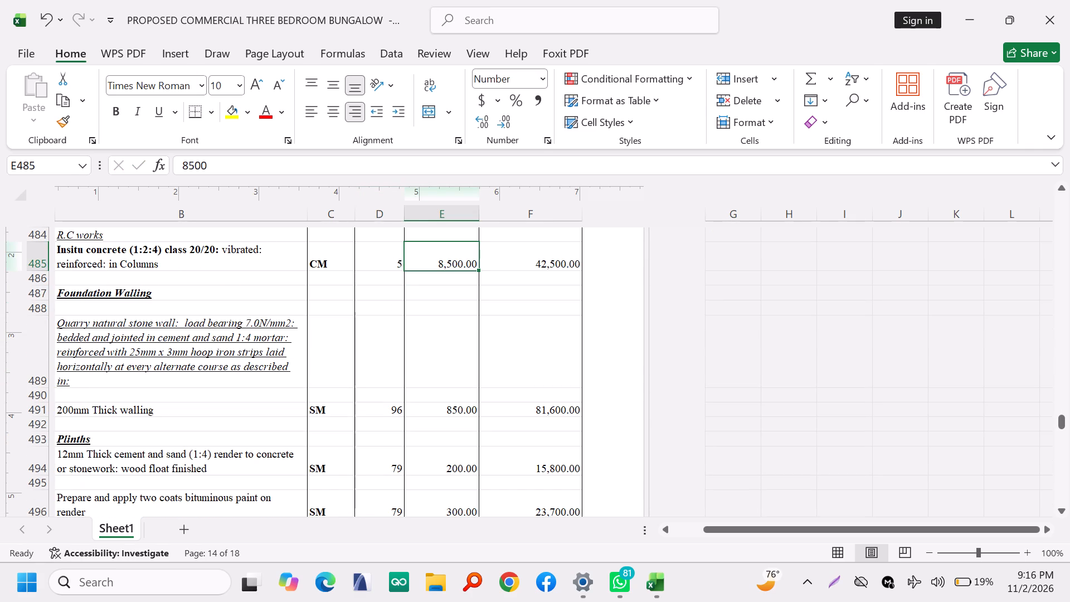
pyautogui.click(380, 409)
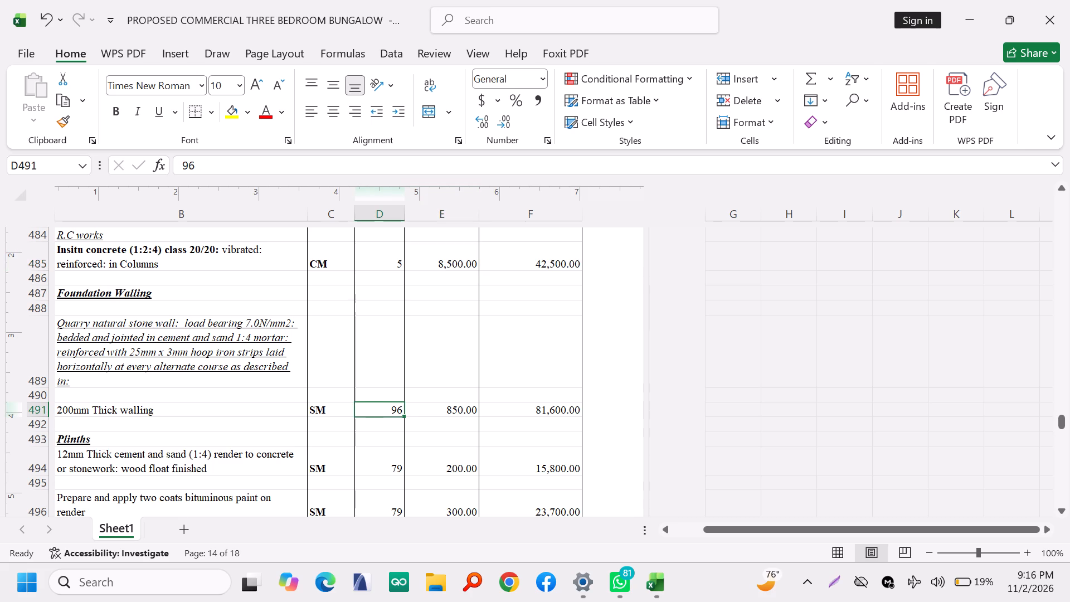
pyautogui.write('45')
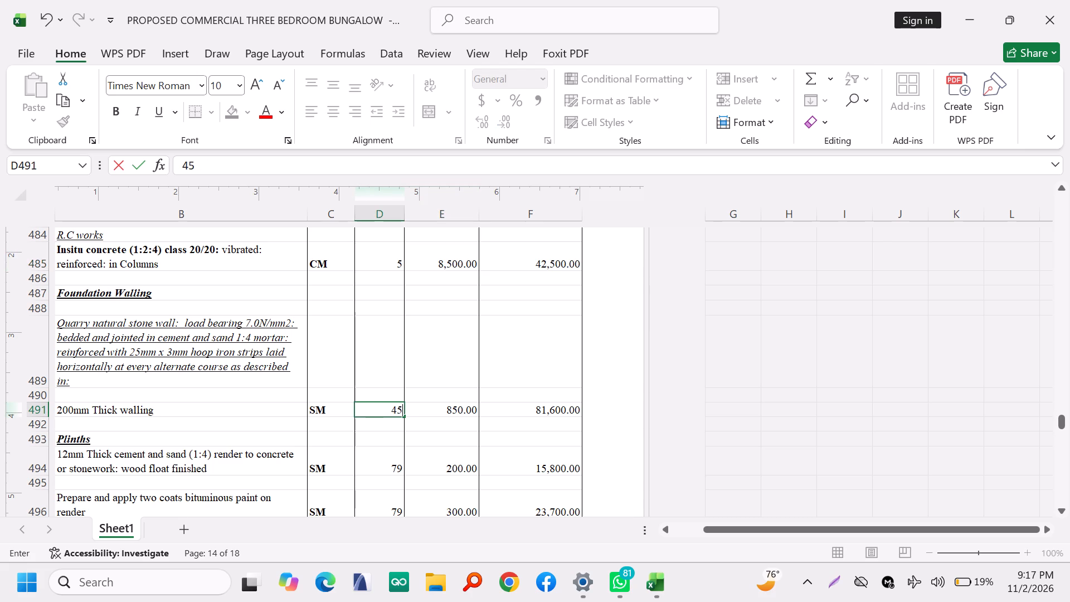
pyautogui.click(460, 414)
# Select the quantity of the 12mm thick cement and sand render under Plinths for revision.
pyautogui.scroll(-1, 460, 414)
pyautogui.click(386, 414)
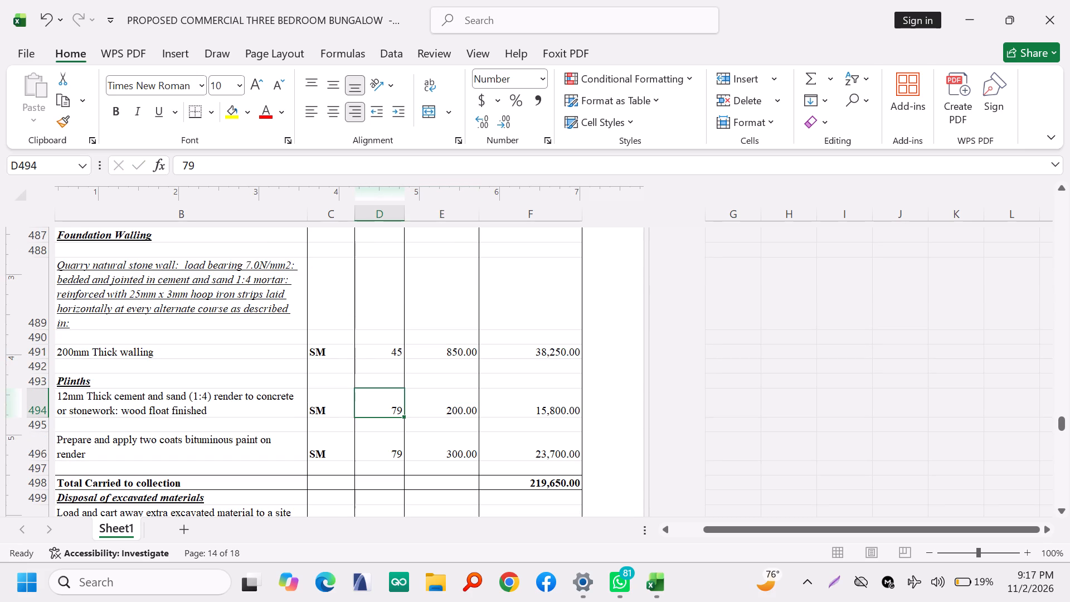
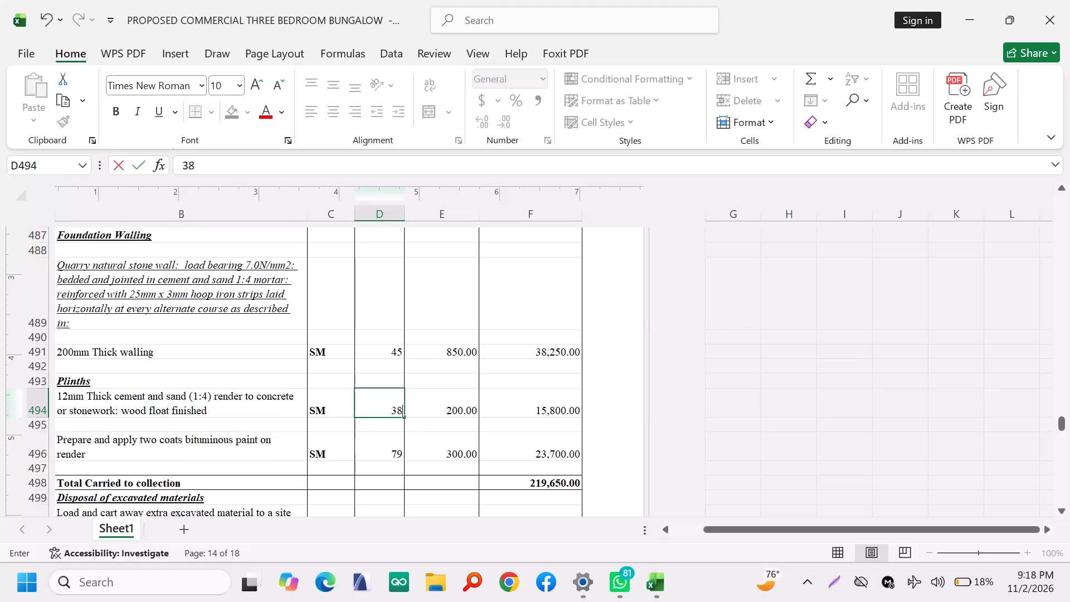
# Set the quantities of the cement and sand render and the bituminous paint under Plinths to 38 SM each.
pyautogui.click(488, 421)
pyautogui.click(397, 450)
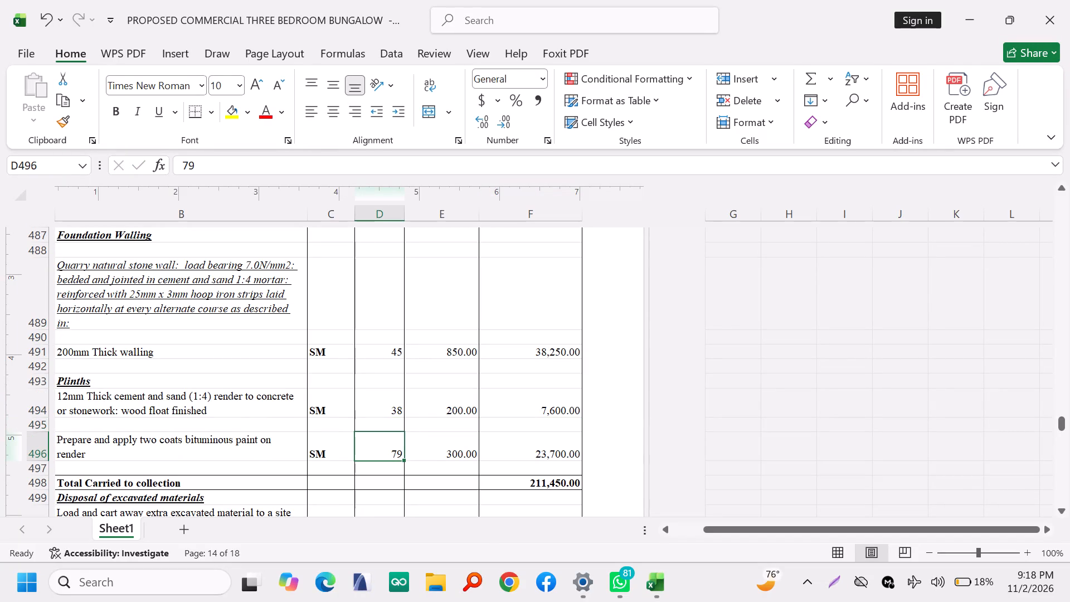
pyautogui.write('38')
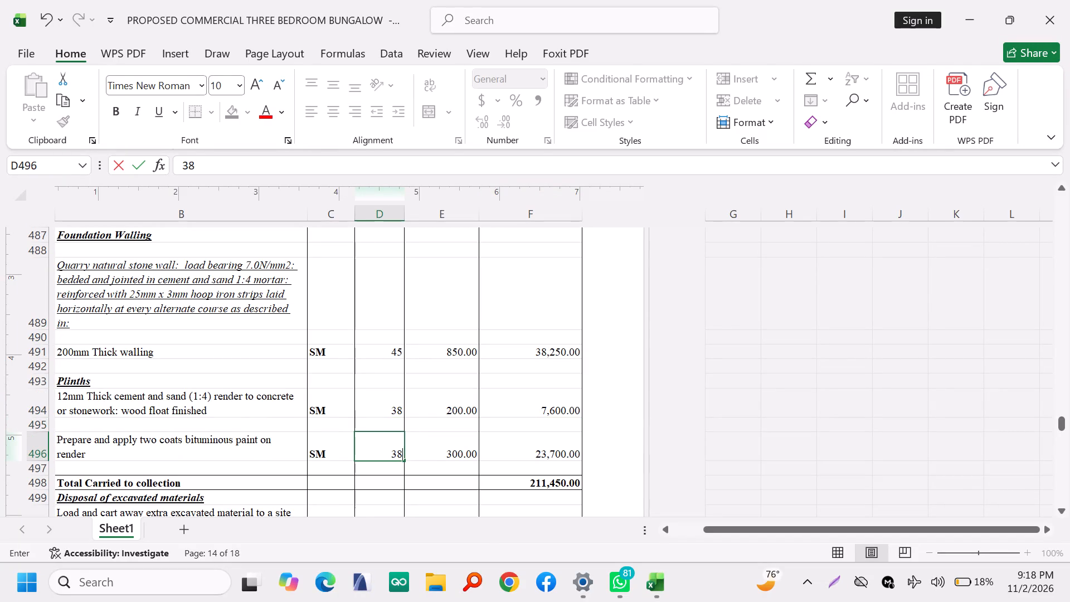
pyautogui.click(451, 448)
# Under Disposal of excavated materials, set the load and cart away quantity to 35 CM and the return fill quantity to 25 CM.
pyautogui.scroll(-1, 451, 444)
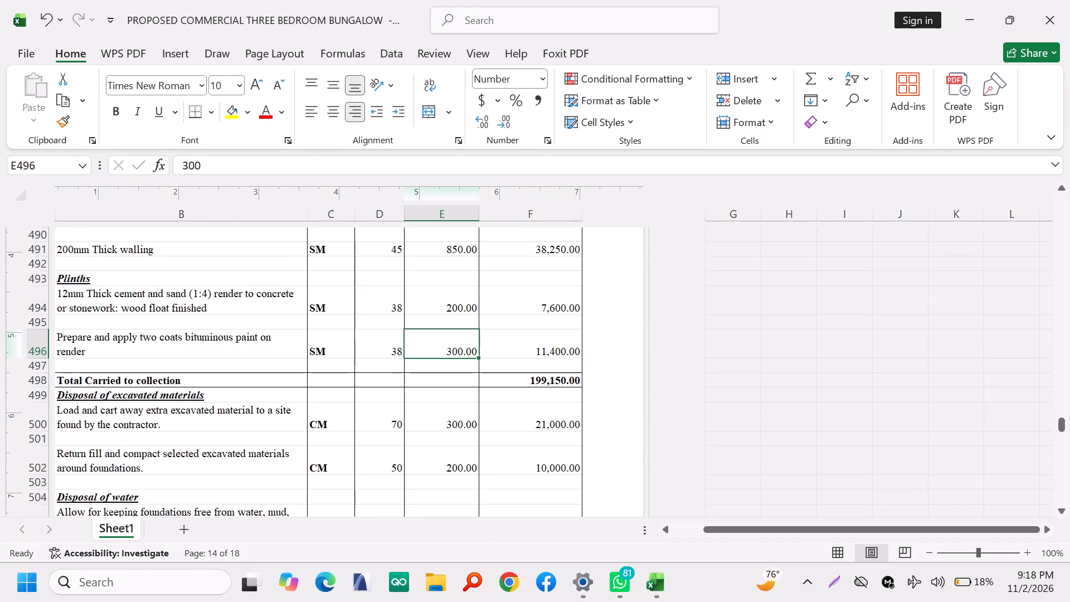
pyautogui.click(378, 428)
pyautogui.write('35')
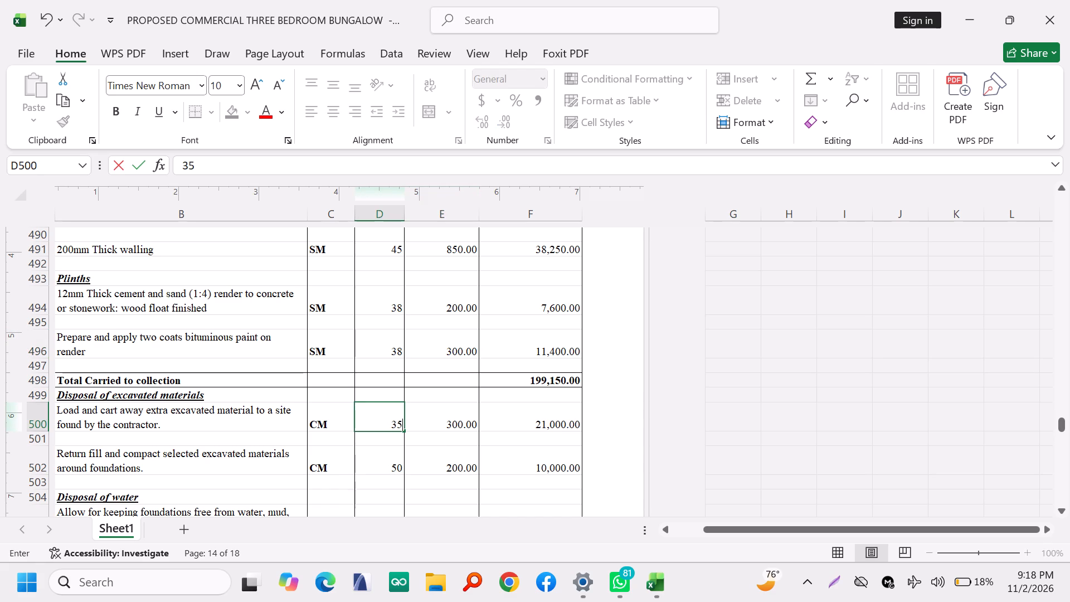
pyautogui.click(461, 412)
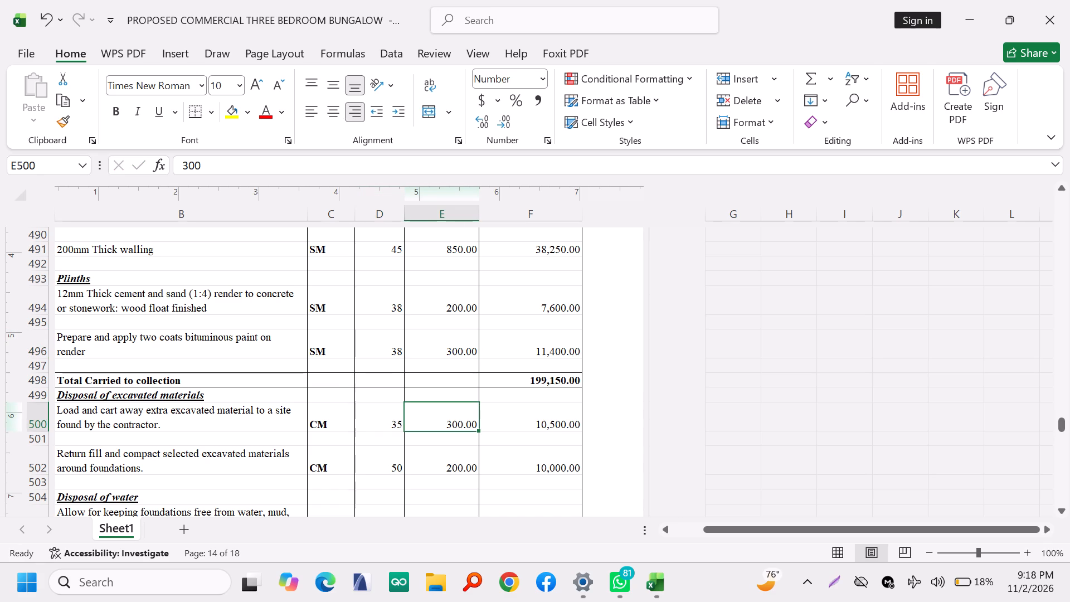
pyautogui.click(390, 472)
pyautogui.write('25')
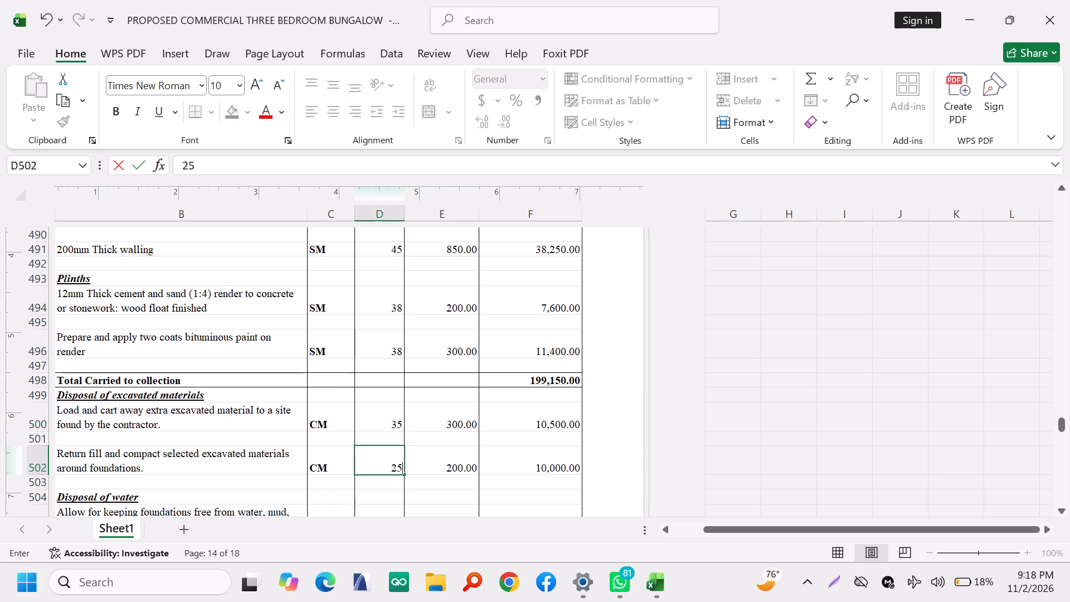
pyautogui.click(544, 464)
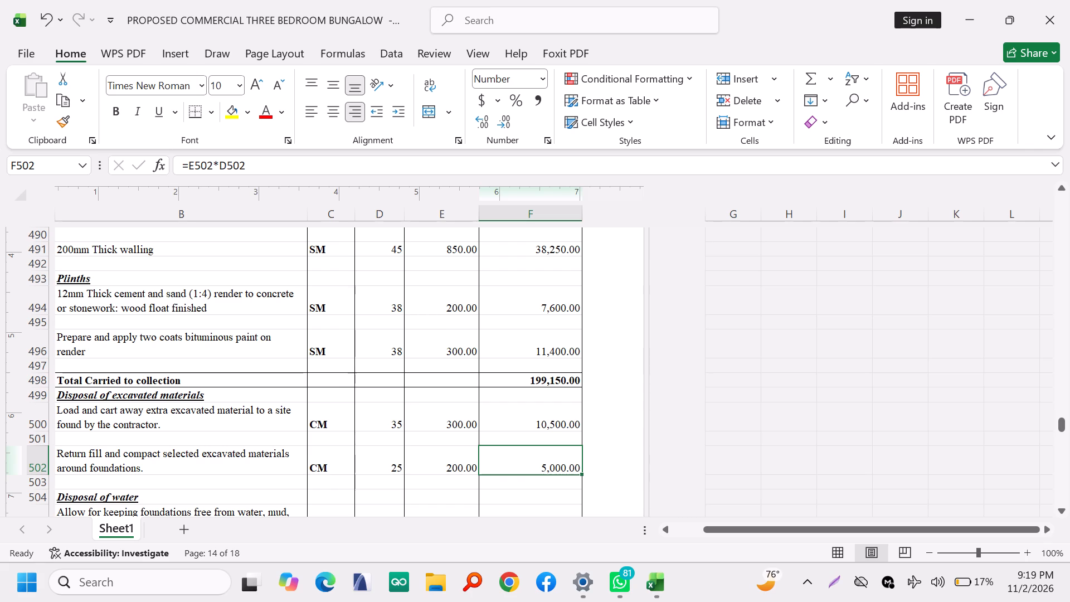
# Set the quantity of the 200mm external machine-cut stone walling to 130 SM.
pyautogui.scroll(-1, 427, 402)
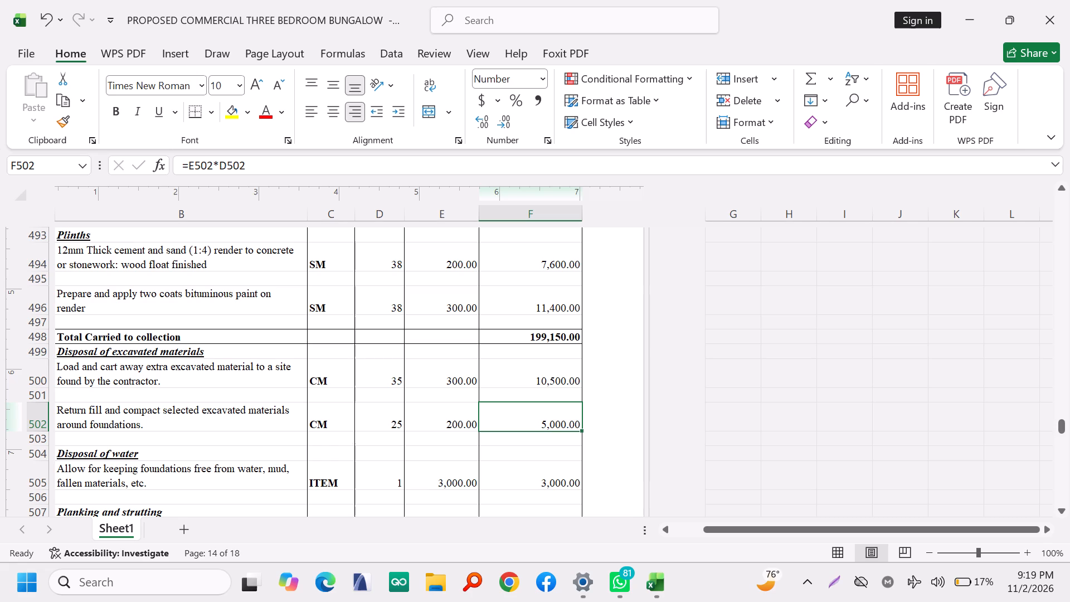
pyautogui.scroll(-1, 481, 418)
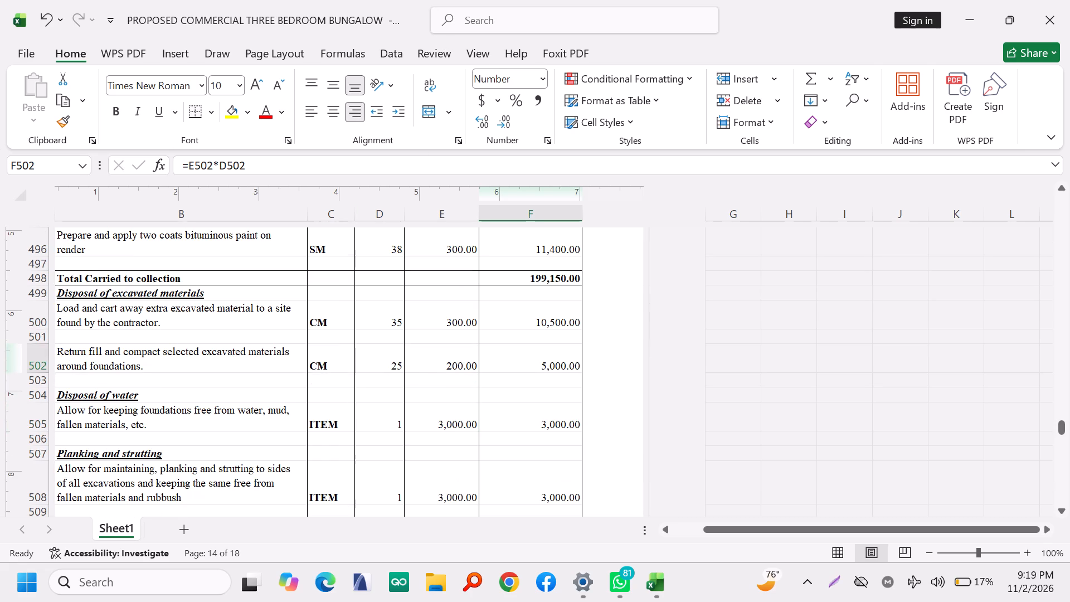
pyautogui.scroll(-7, 449, 375)
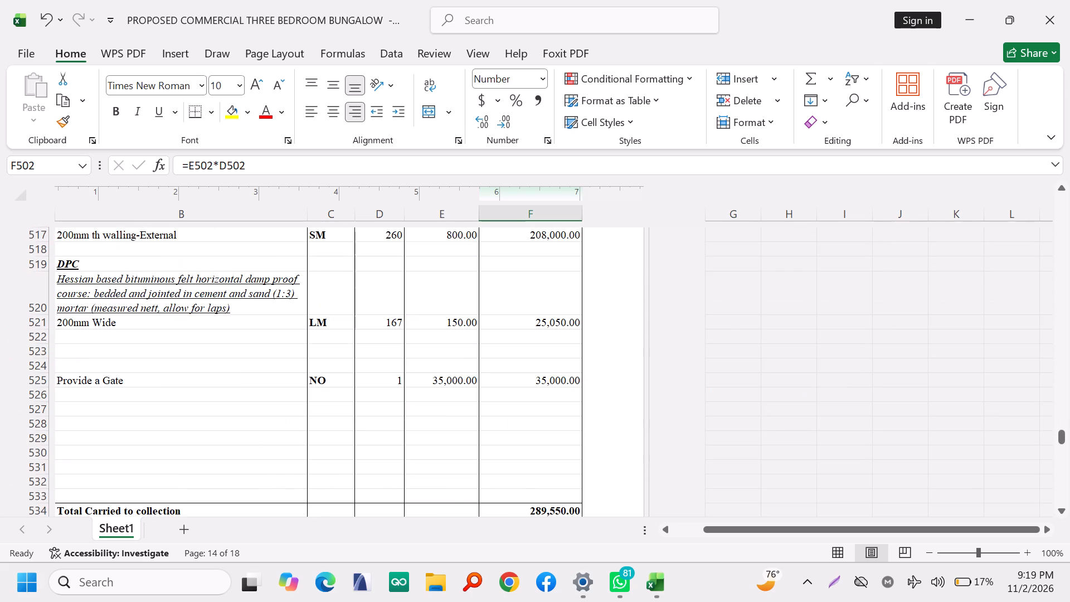
pyautogui.scroll(1, 449, 375)
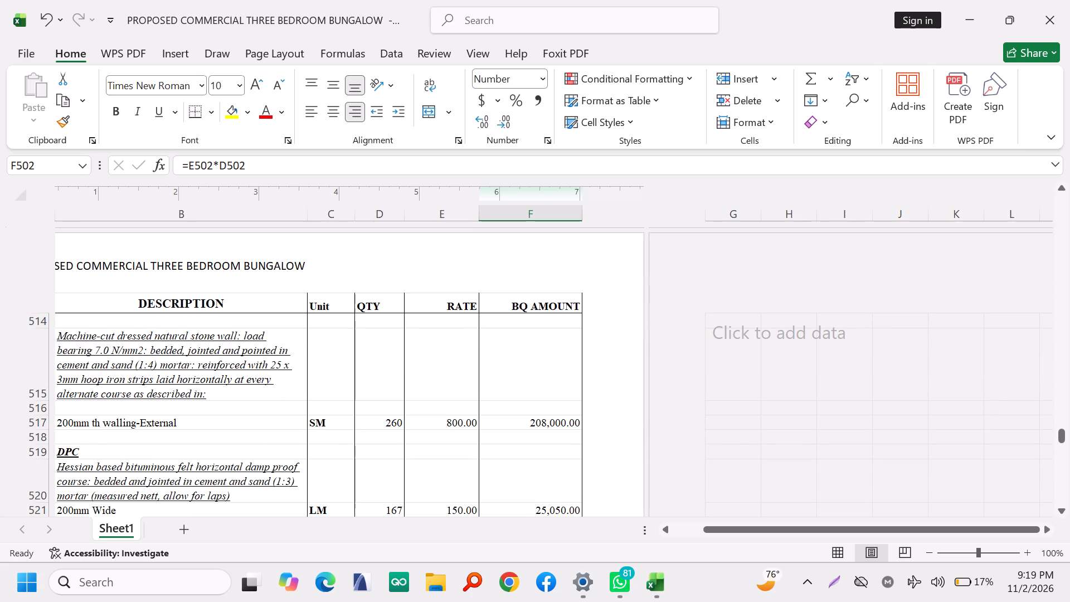
pyautogui.click(386, 430)
pyautogui.click(392, 425)
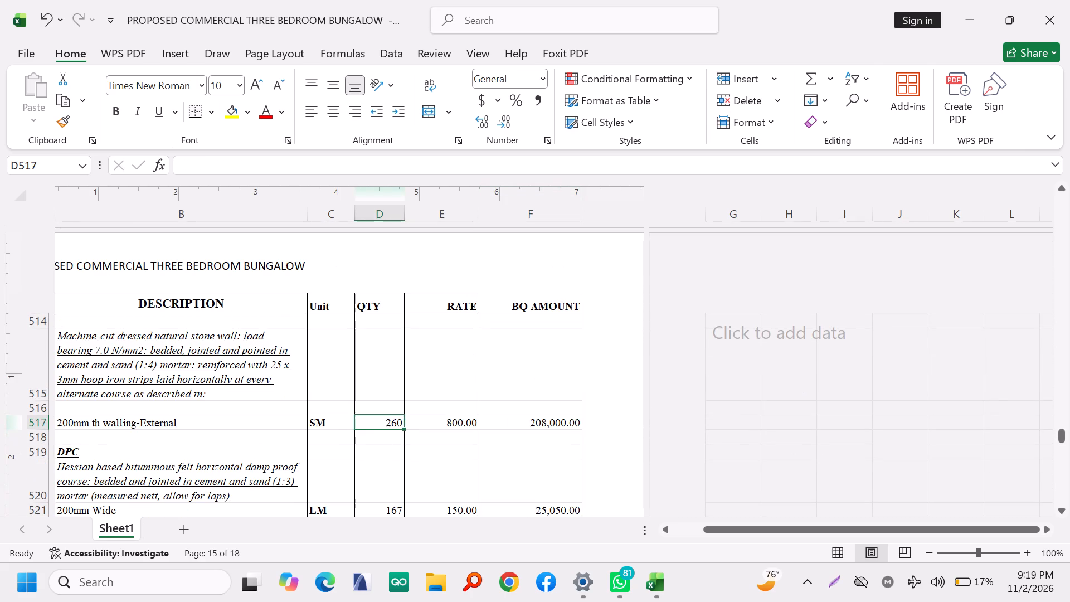
pyautogui.write('130')
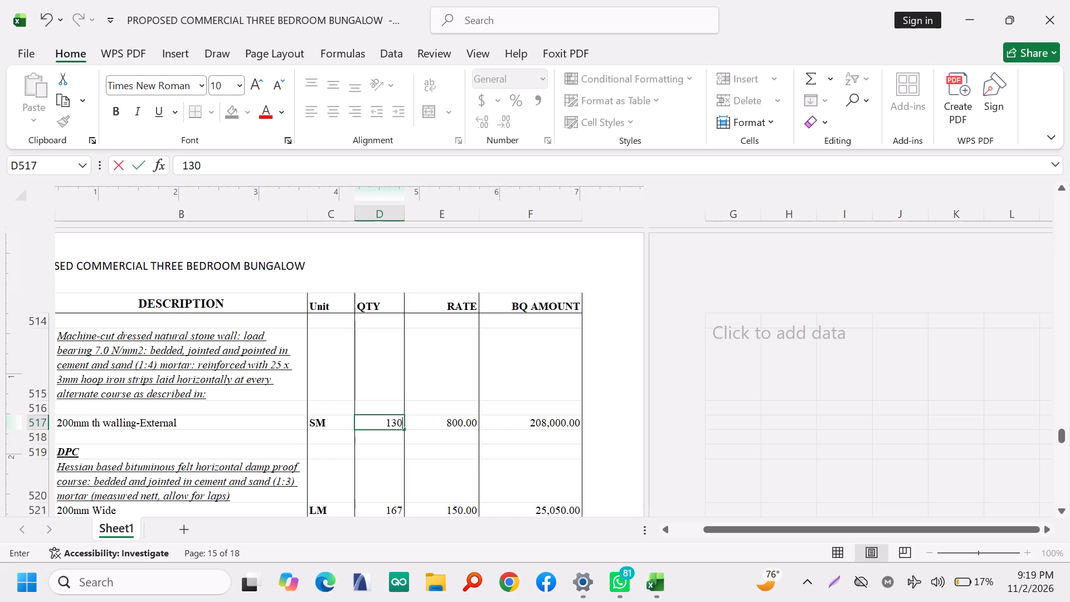
pyautogui.click(465, 416)
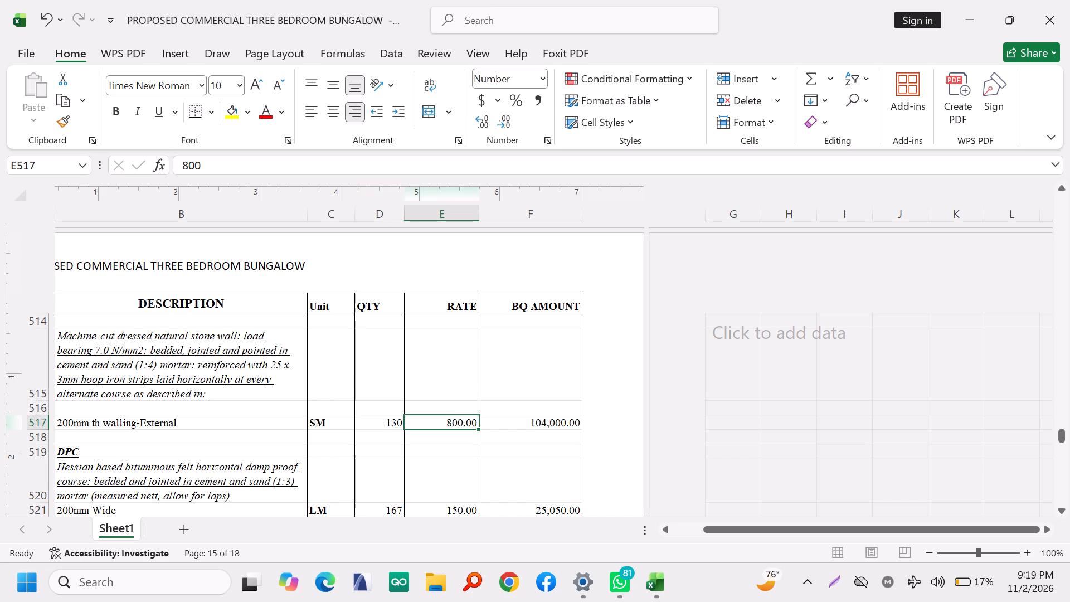
# Set the quantity of the 200mm wide damp proof course to 84 LM.
pyautogui.scroll(-1, 459, 381)
pyautogui.click(390, 322)
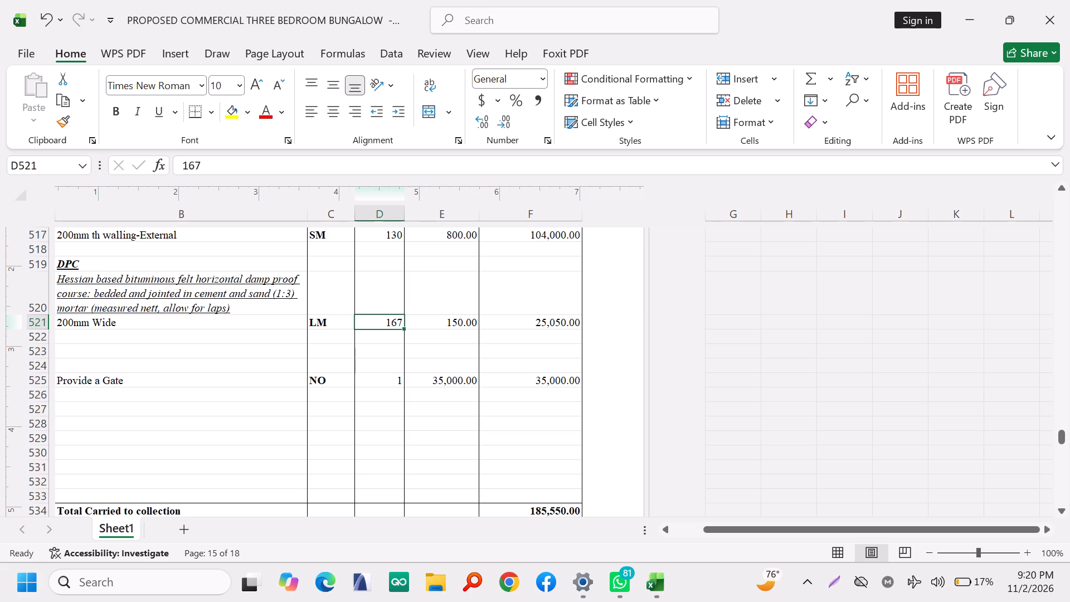
pyautogui.write('84')
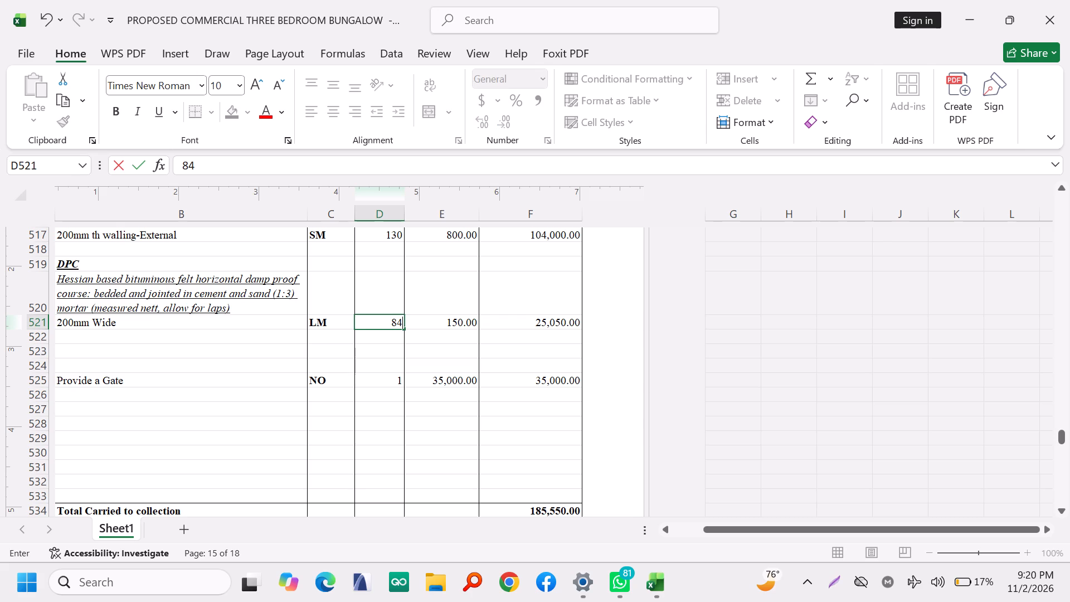
pyautogui.click(453, 324)
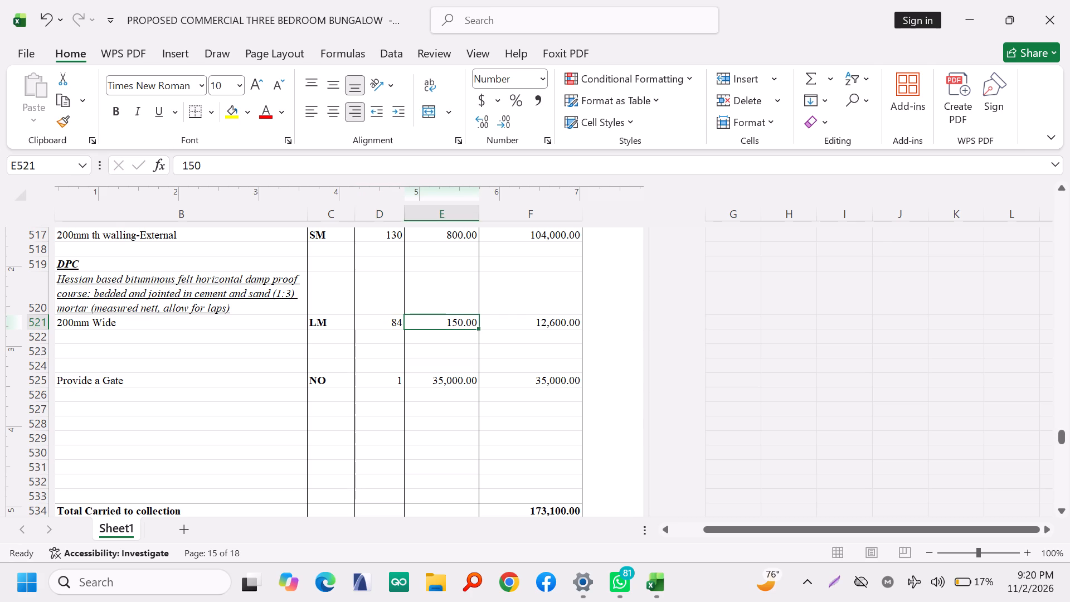
# Under Internal finishes, set the 12mm lime plaster quantities to 46 SM for sides of columns and 135 SM for walls.
pyautogui.scroll(-3, 391, 385)
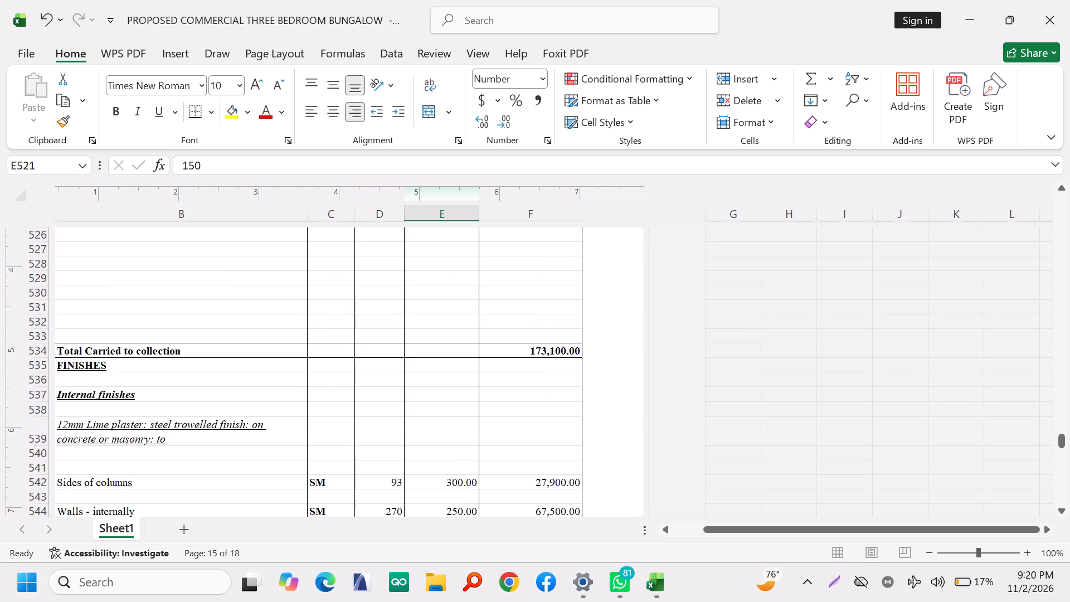
pyautogui.scroll(-1, 391, 385)
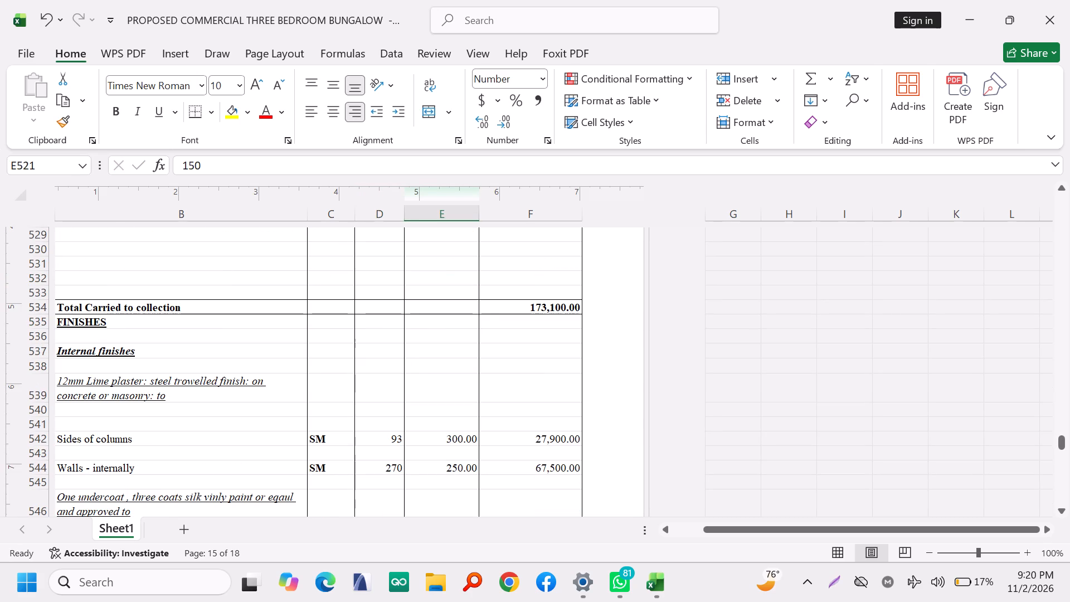
pyautogui.click(397, 437)
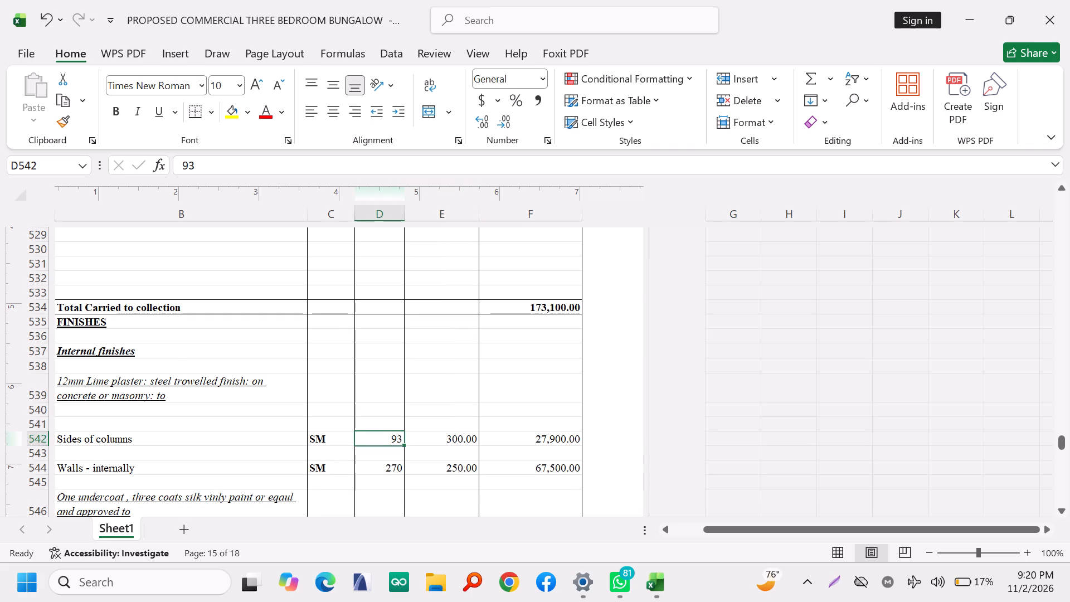
pyautogui.write('46')
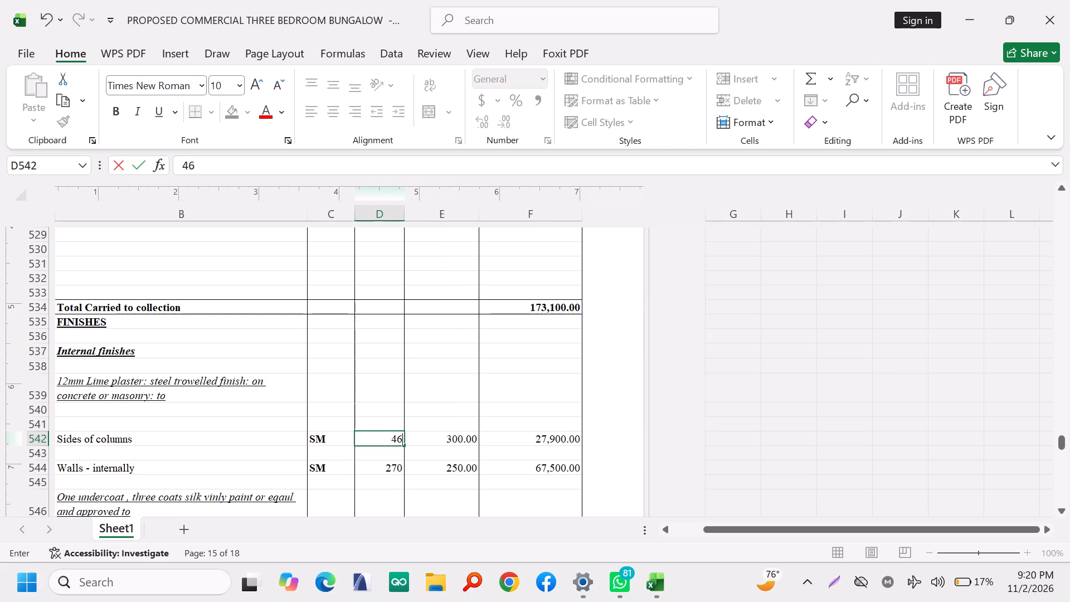
pyautogui.click(467, 431)
pyautogui.scroll(-1, 424, 436)
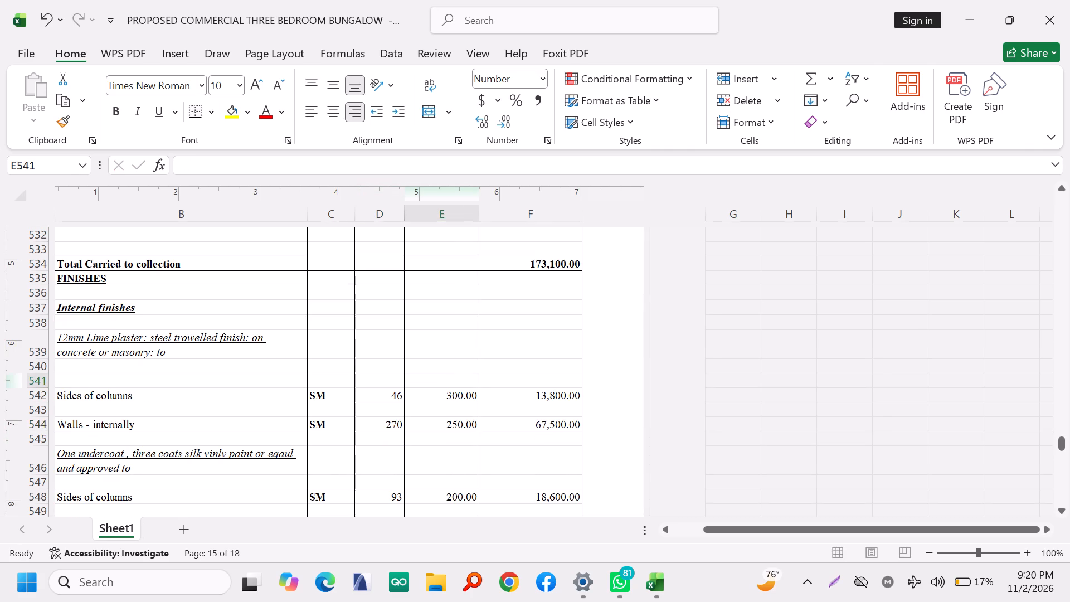
pyautogui.click(373, 420)
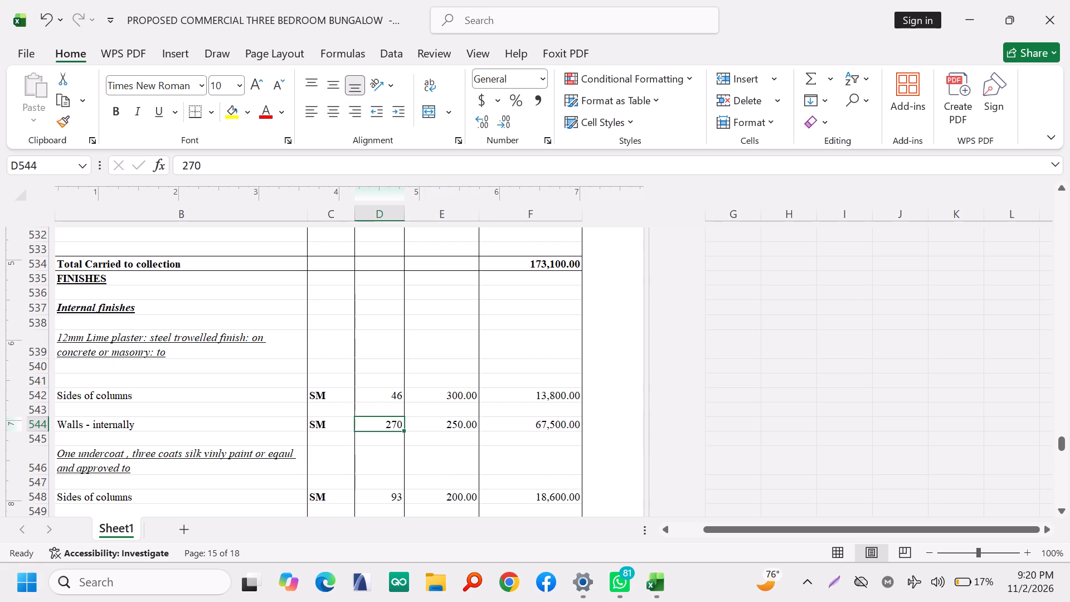
pyautogui.write('135')
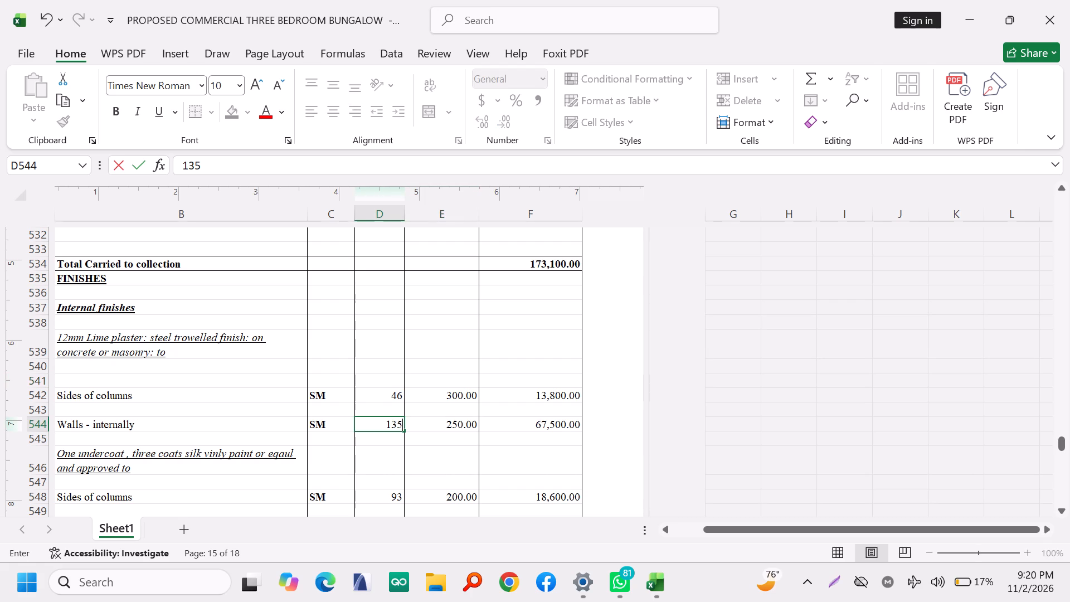
pyautogui.click(447, 430)
# Under Internal finishes, set the silk vinyl paint quantities to 46 SM for sides of columns and 135 SM for walls.
pyautogui.scroll(-1, 458, 412)
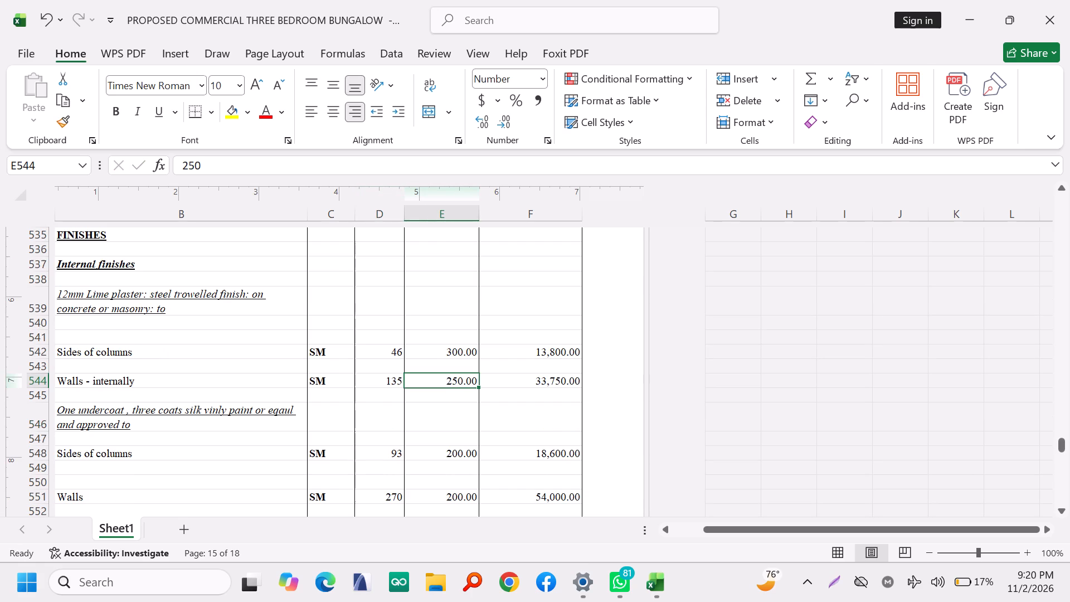
pyautogui.scroll(-1, 440, 465)
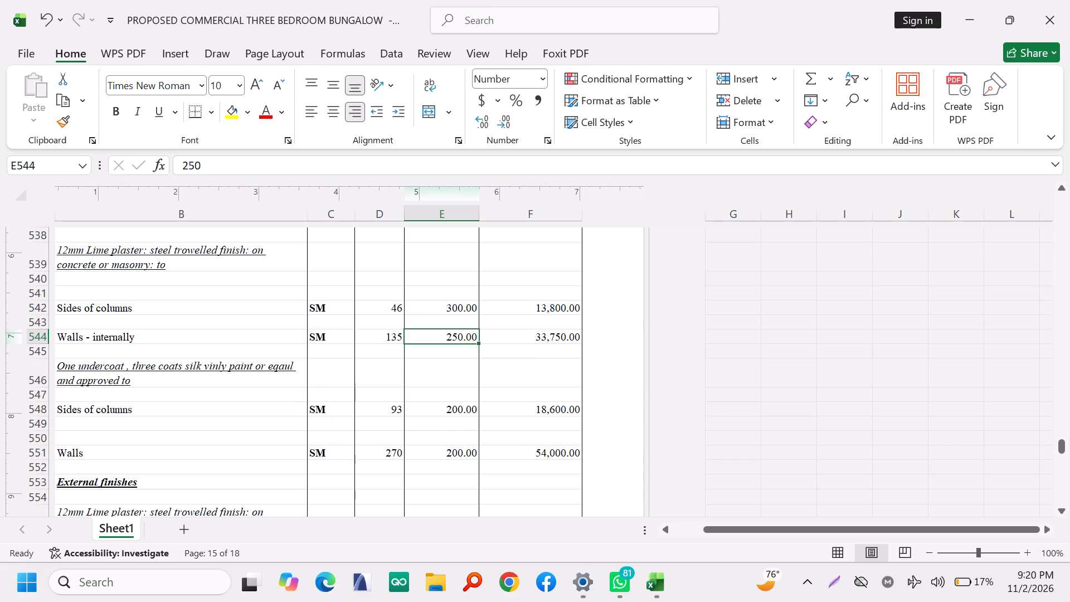
pyautogui.click(394, 408)
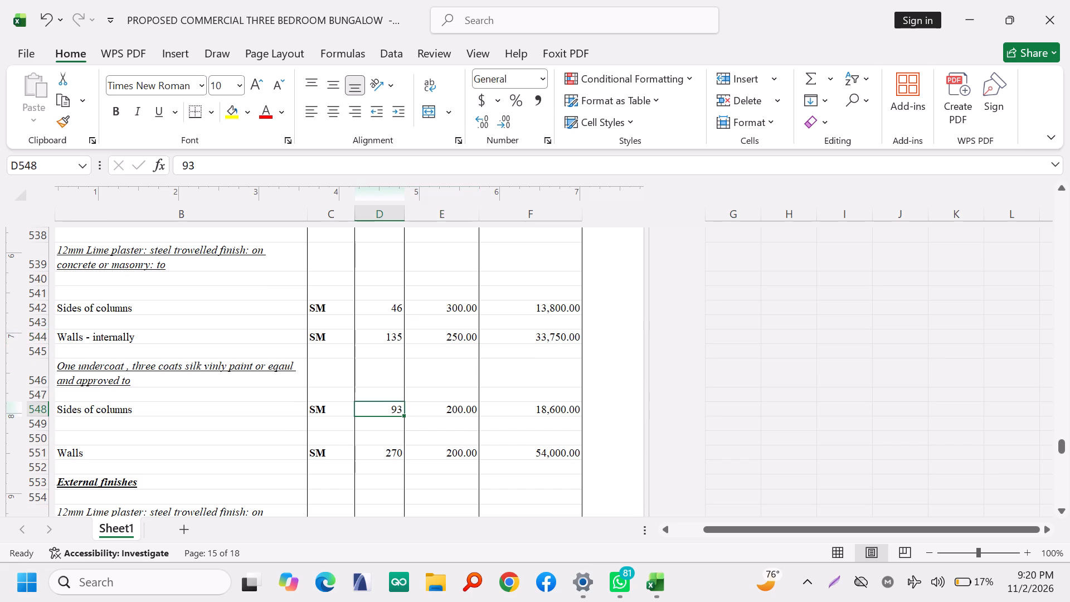
pyautogui.write('46')
pyautogui.click(436, 405)
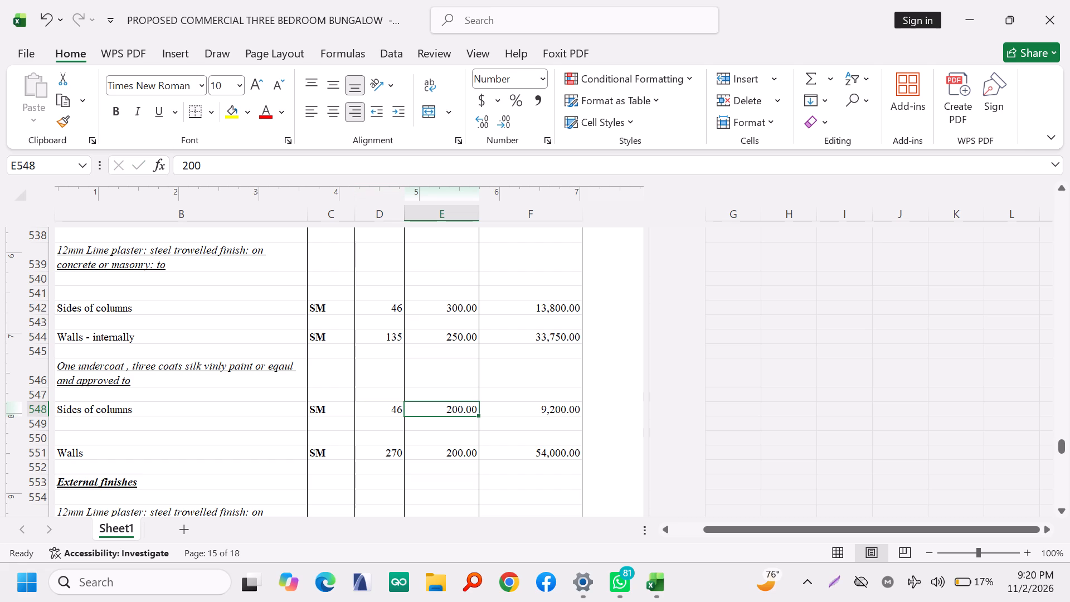
pyautogui.click(381, 452)
pyautogui.write('135')
pyautogui.click(475, 451)
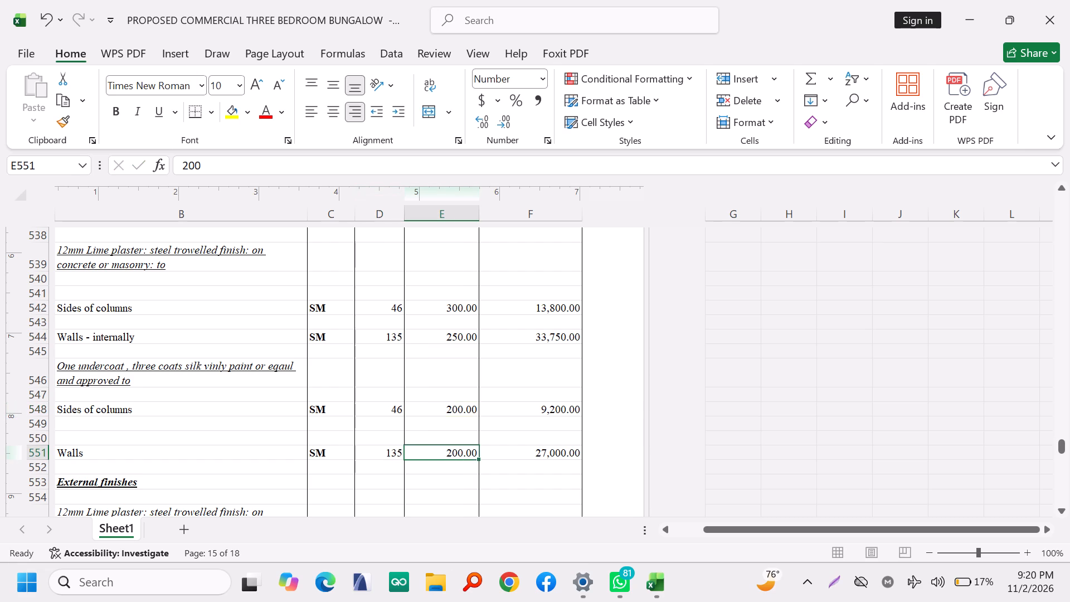
# Under External finishes, set the sides of columns quantities for lime plaster and for silk vinyl paint to 46 SM each.
pyautogui.scroll(-6, 492, 307)
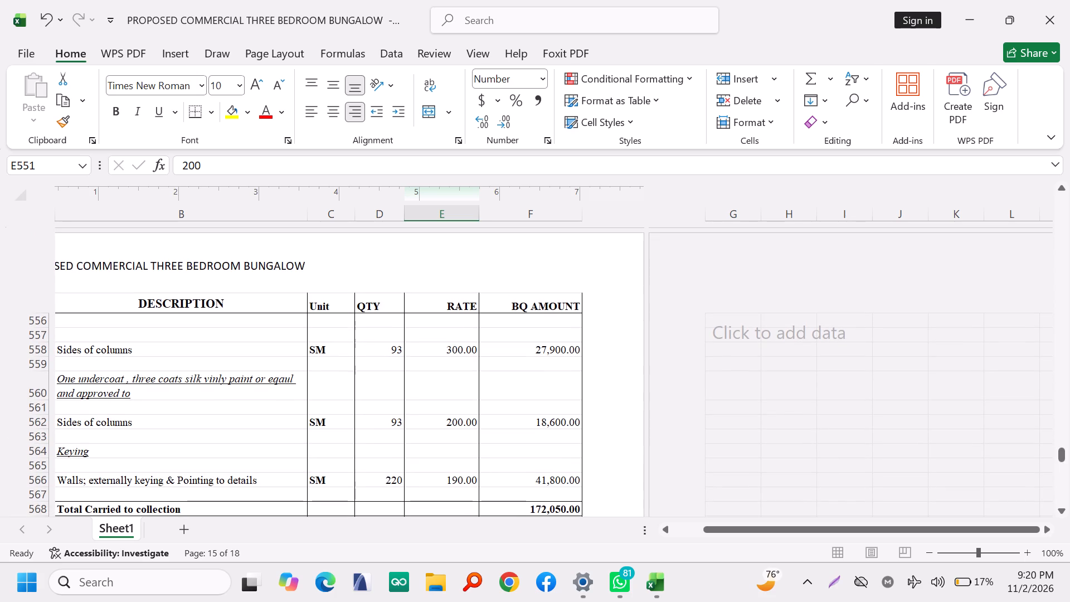
pyautogui.click(371, 354)
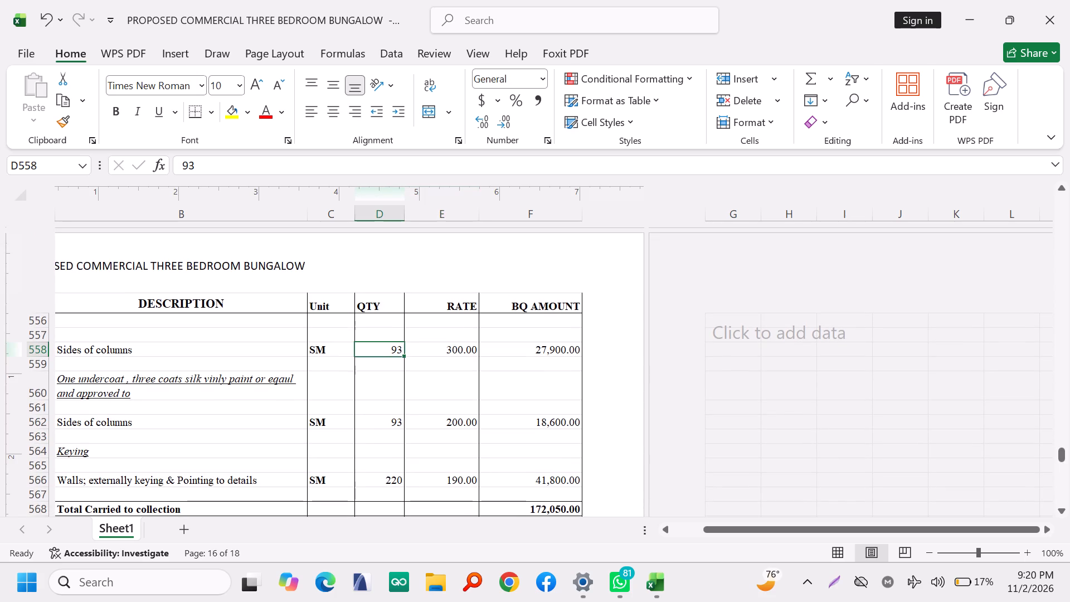
pyautogui.write('46')
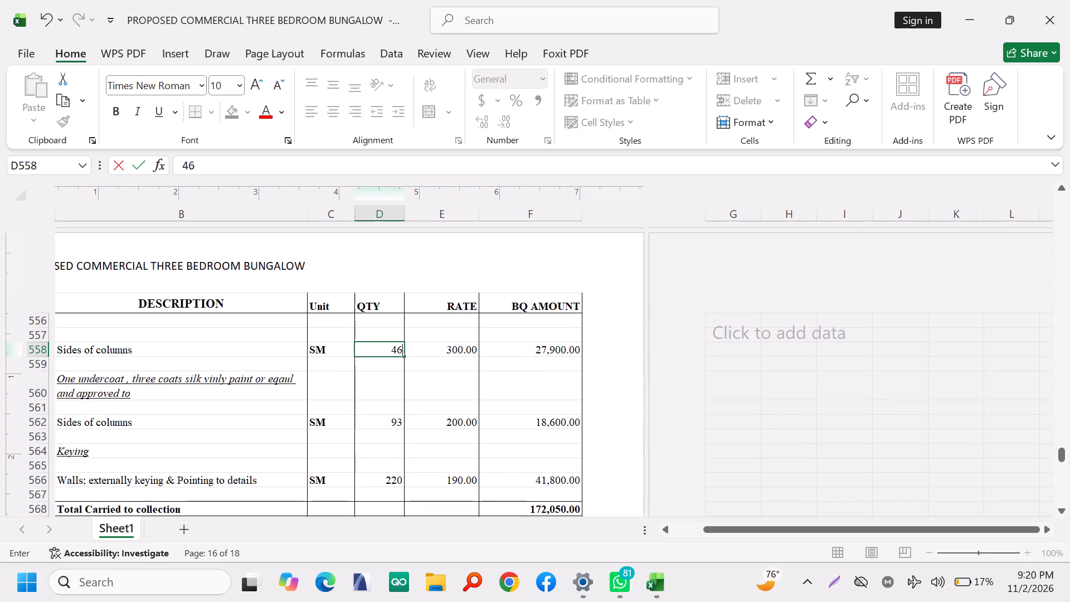
pyautogui.click(439, 343)
pyautogui.click(391, 424)
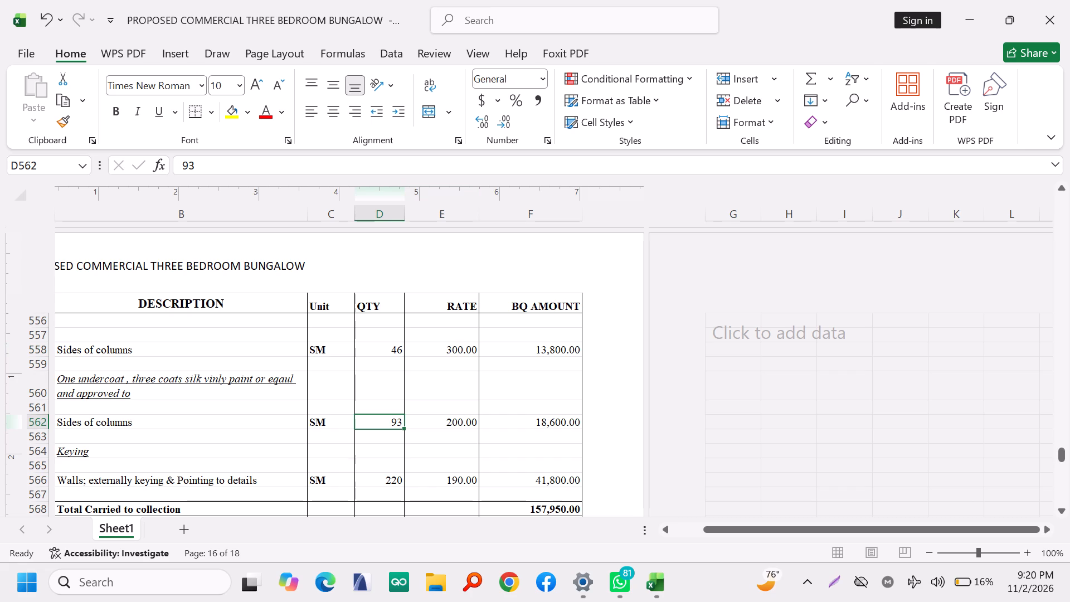
pyautogui.write('46')
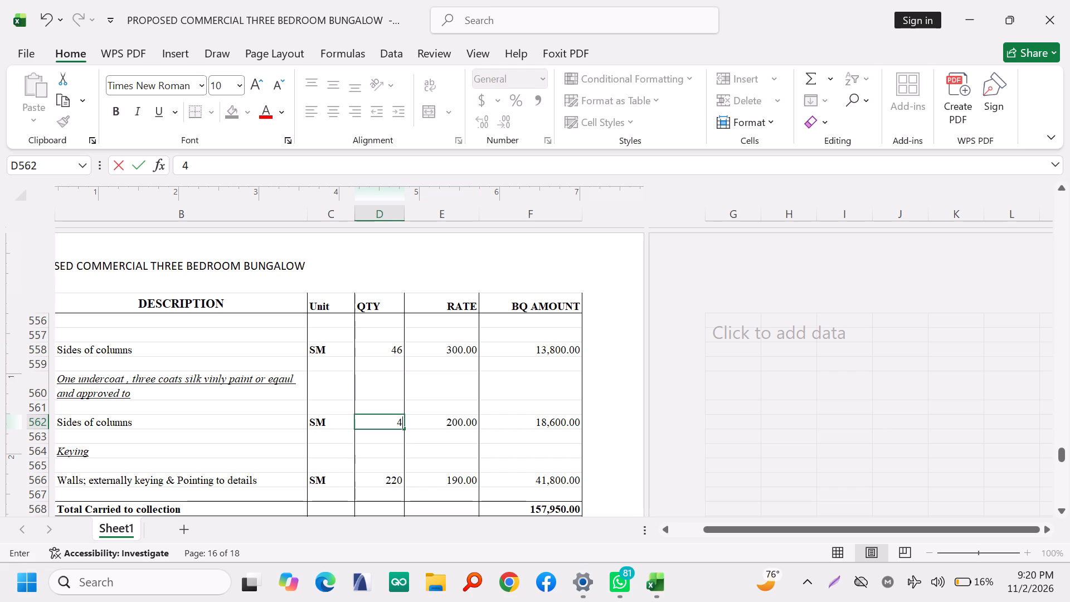
pyautogui.click(442, 420)
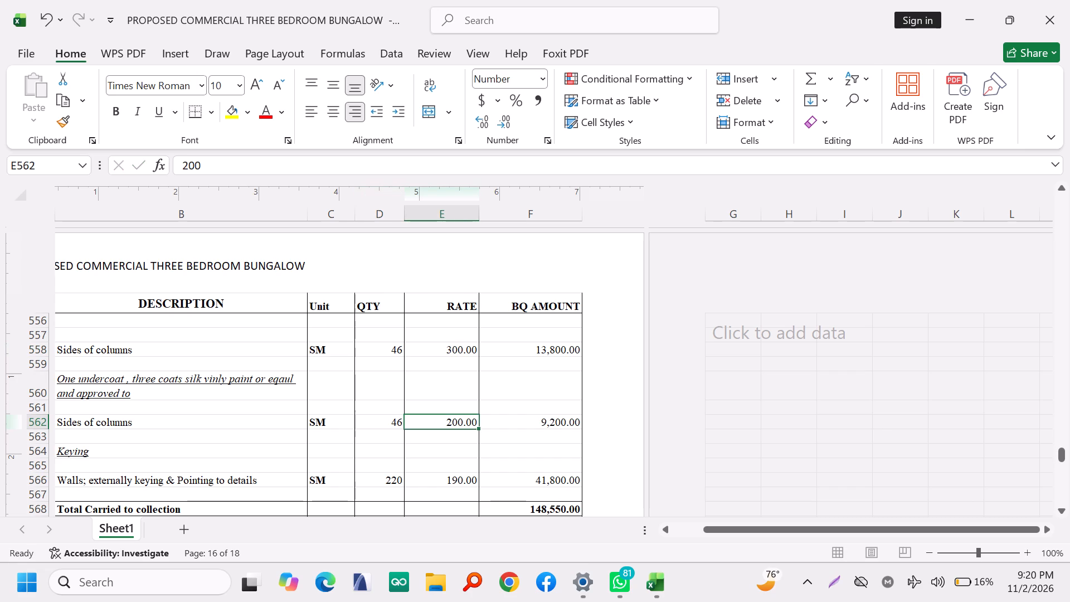
# Set the quantity of the external wall keying and pointing item to 110 SM.
pyautogui.click(395, 477)
pyautogui.write('110')
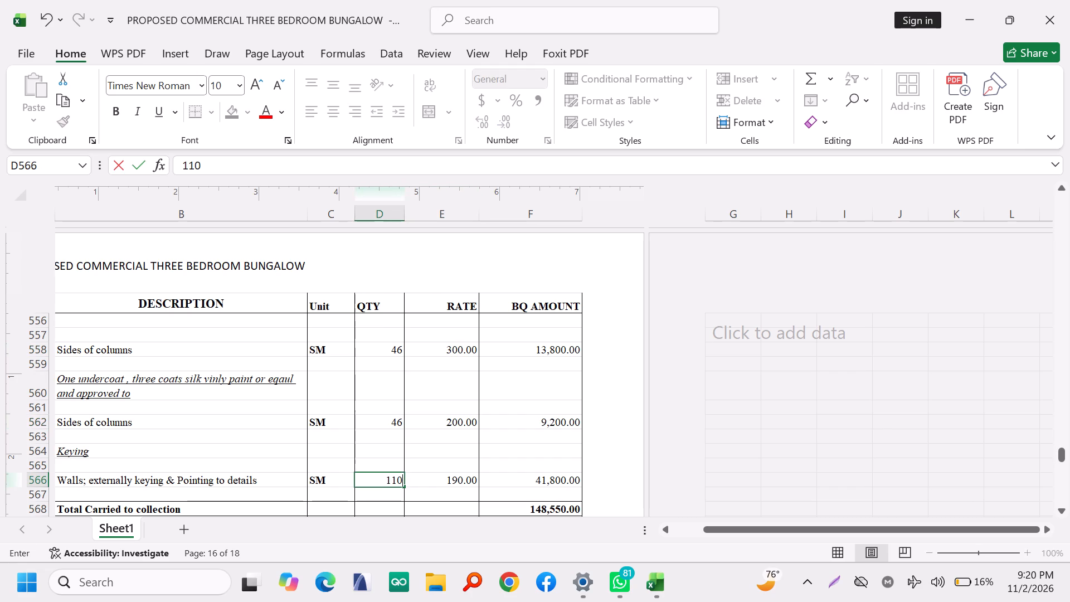
pyautogui.click(461, 477)
# Review the boundary wall collection, the PC and provisional sums, and the element amounts carried to the summary.
pyautogui.scroll(-2, 413, 475)
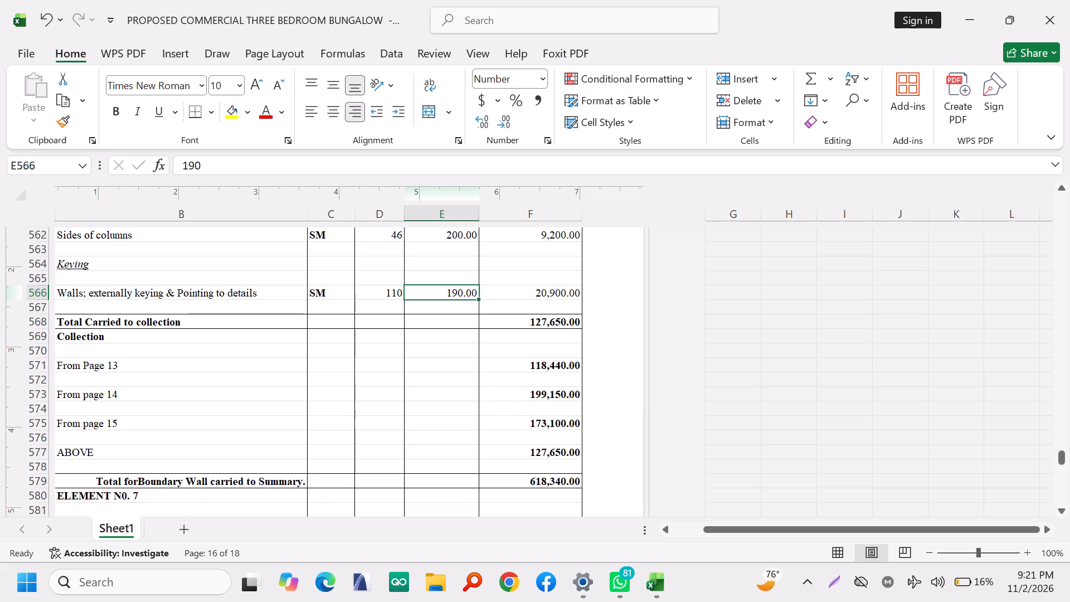
pyautogui.scroll(-1, 402, 415)
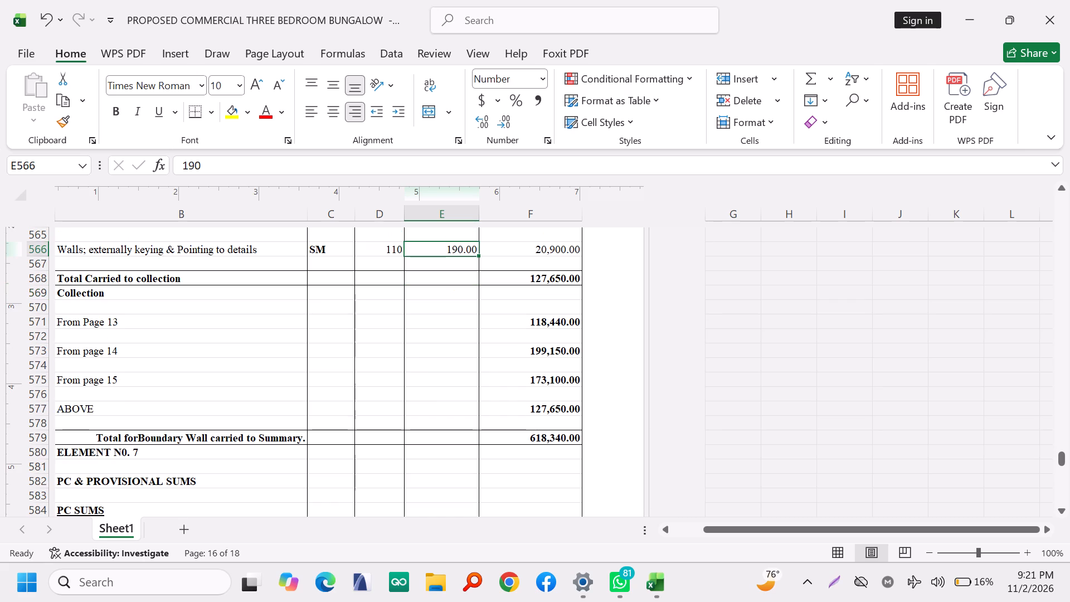
pyautogui.scroll(-1, 402, 415)
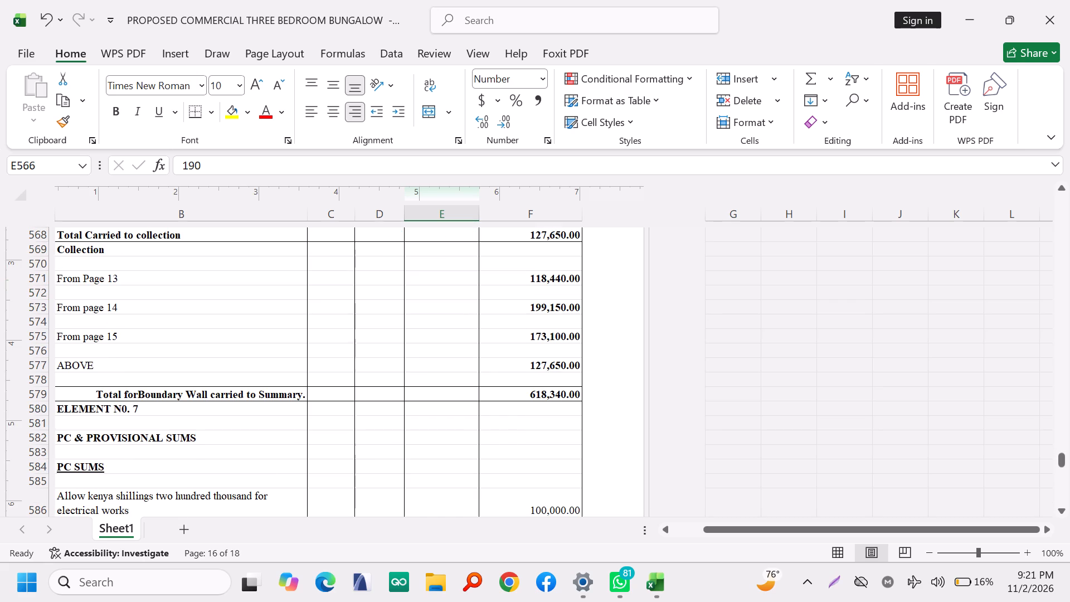
pyautogui.scroll(-3, 402, 415)
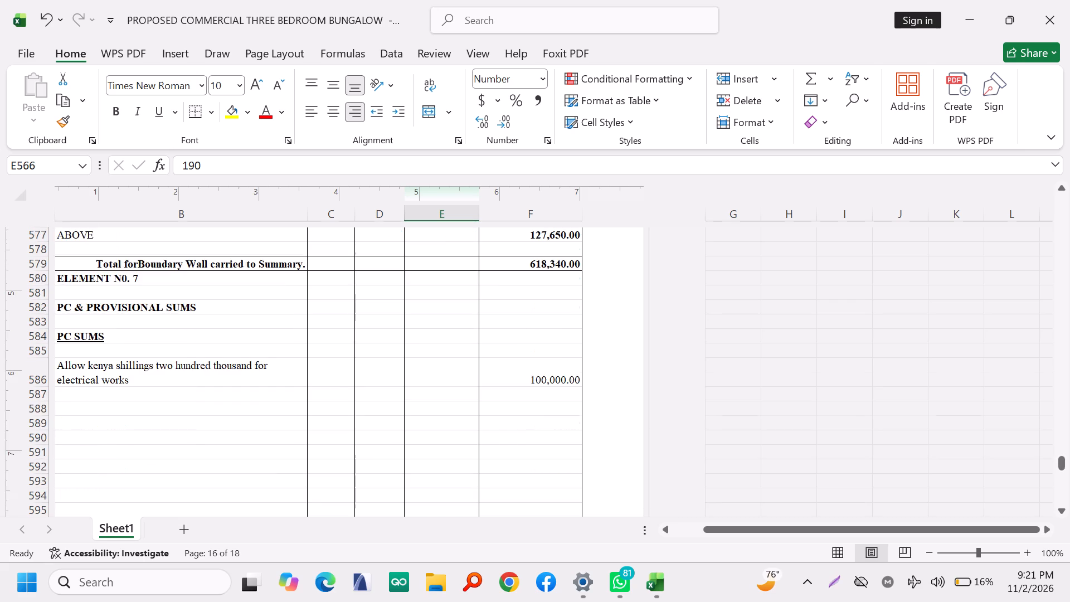
pyautogui.scroll(-7, 402, 415)
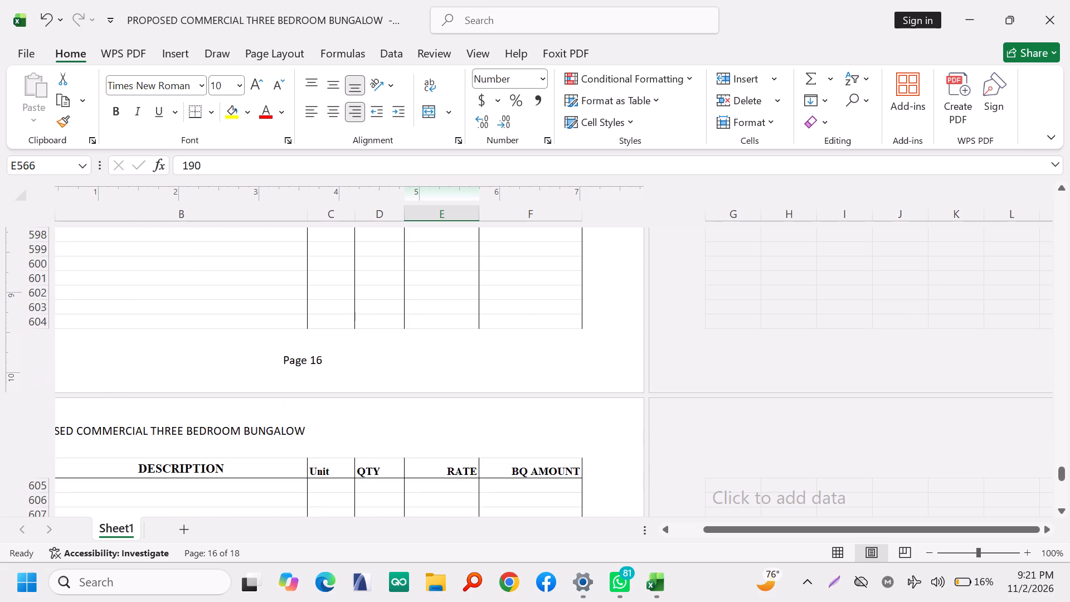
pyautogui.scroll(-6, 402, 415)
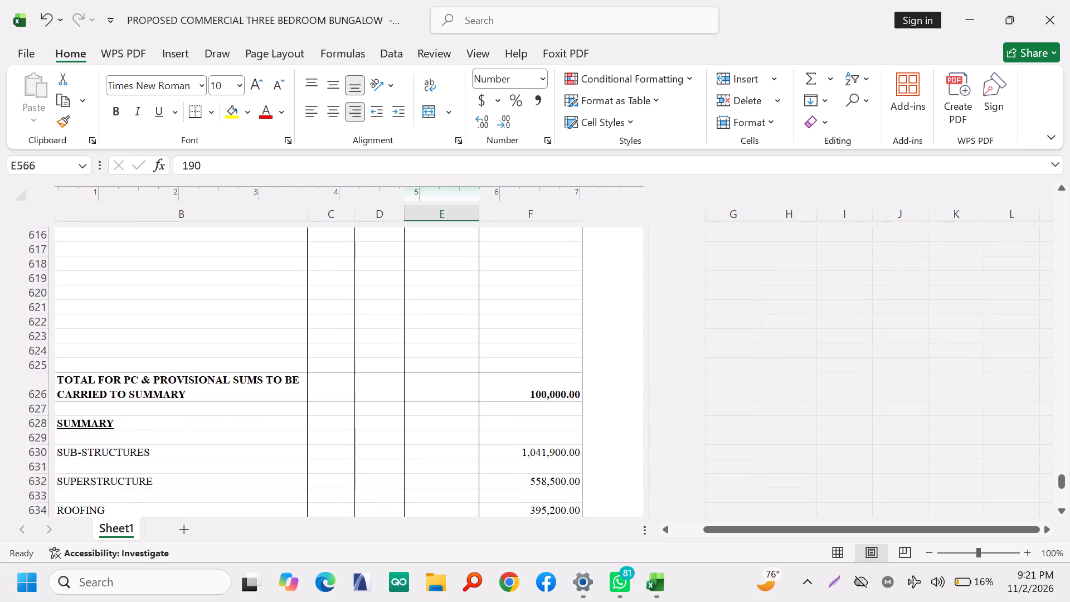
pyautogui.scroll(-4, 402, 415)
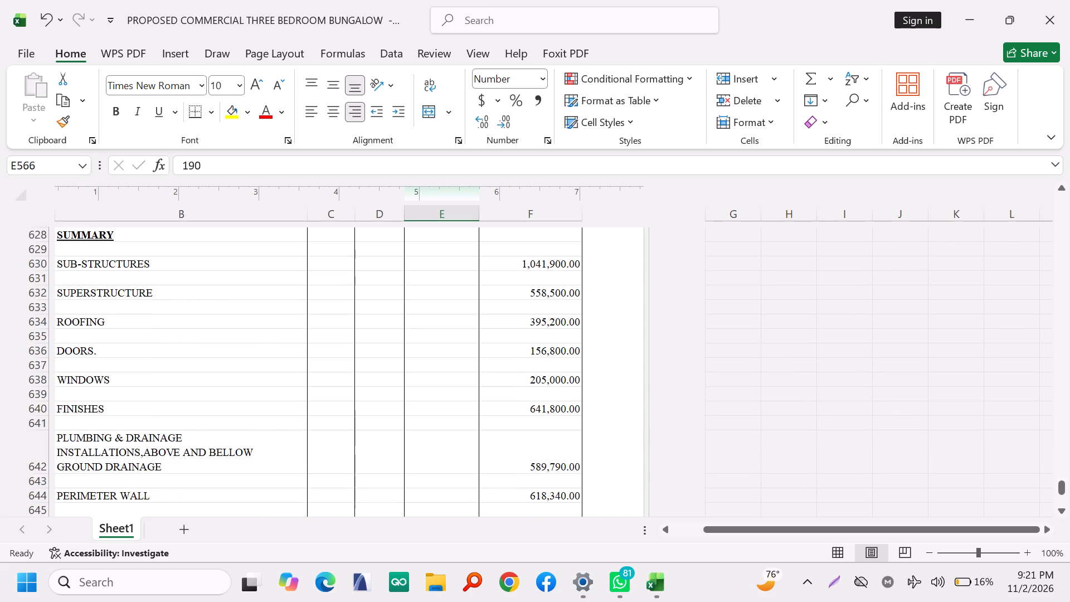
pyautogui.scroll(-1, 402, 415)
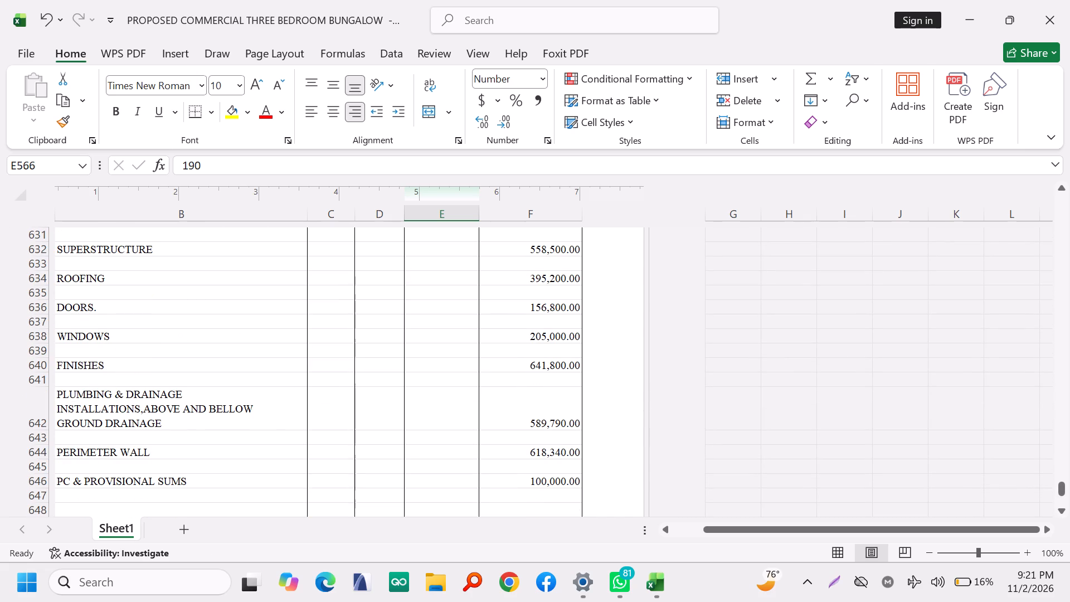
pyautogui.scroll(-1, 441, 428)
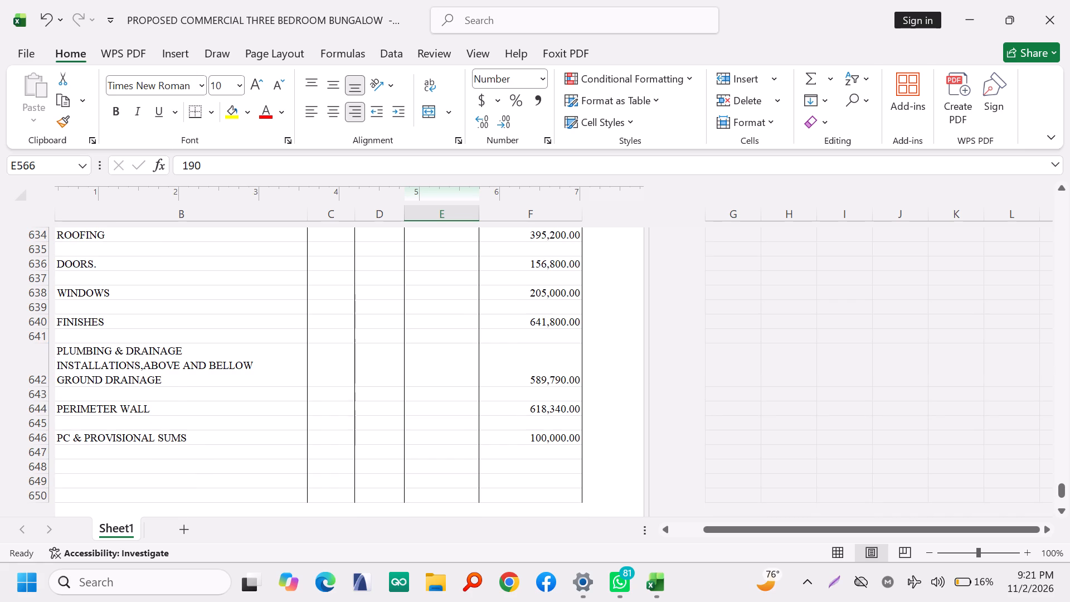
pyautogui.scroll(4, 328, 425)
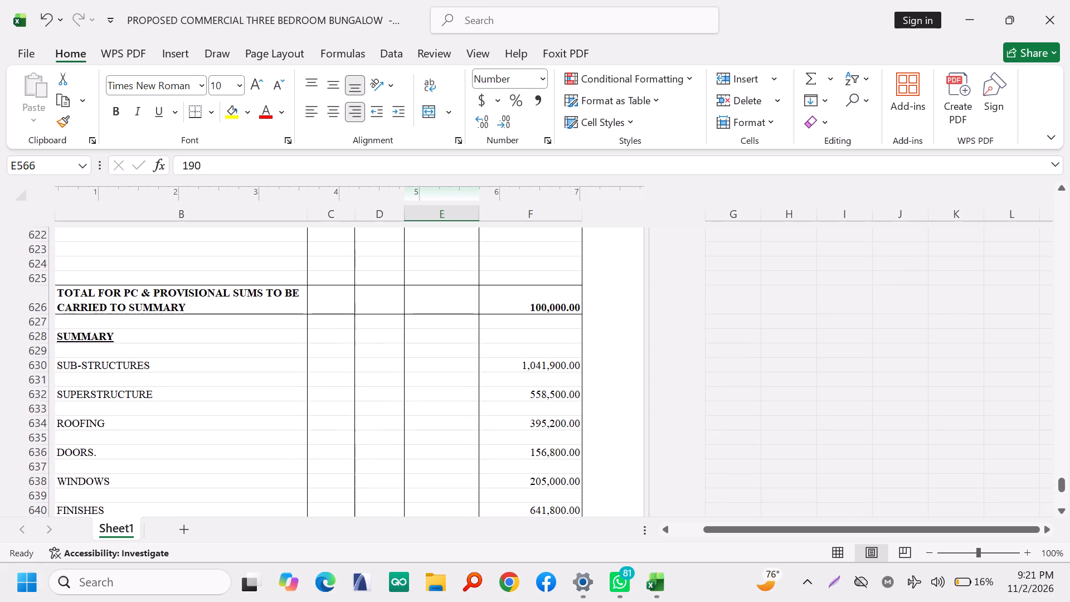
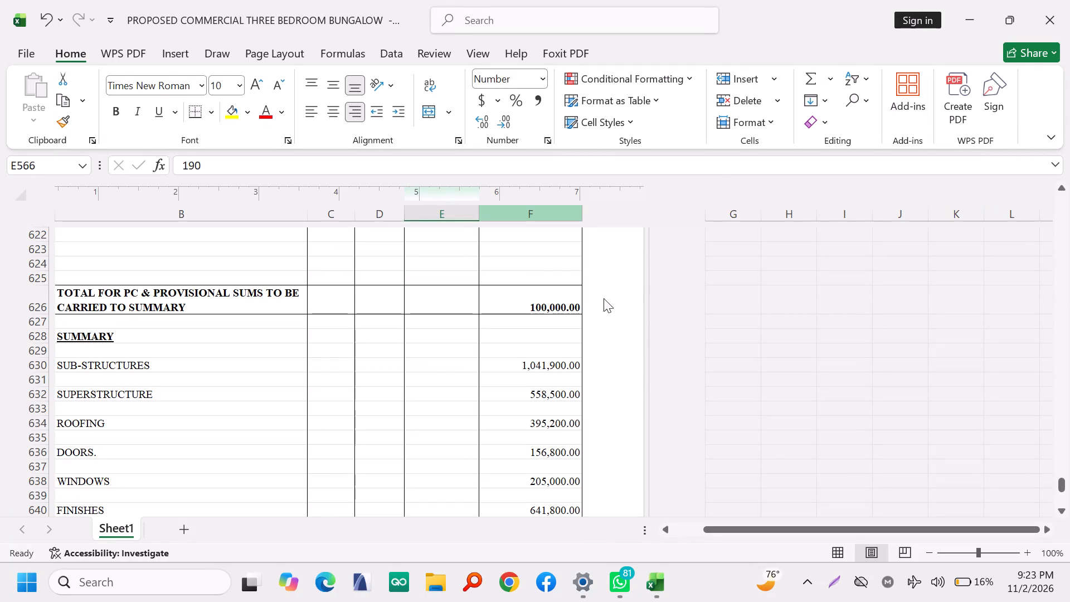
# Delete the entire rows 23 to 427, from Site Clearance through the Total Carried to Summary line just above the PERIMETER WALL heading.
pyautogui.scroll(10, 366, 250)
pyautogui.scroll(11, 419, 335)
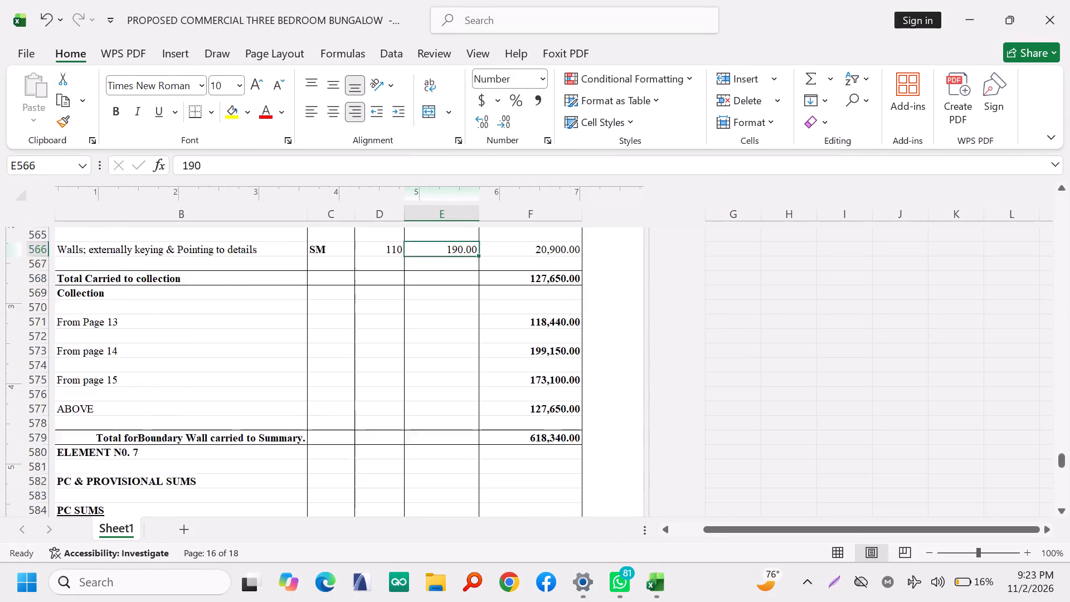
pyautogui.scroll(19, 419, 353)
pyautogui.scroll(6, 420, 353)
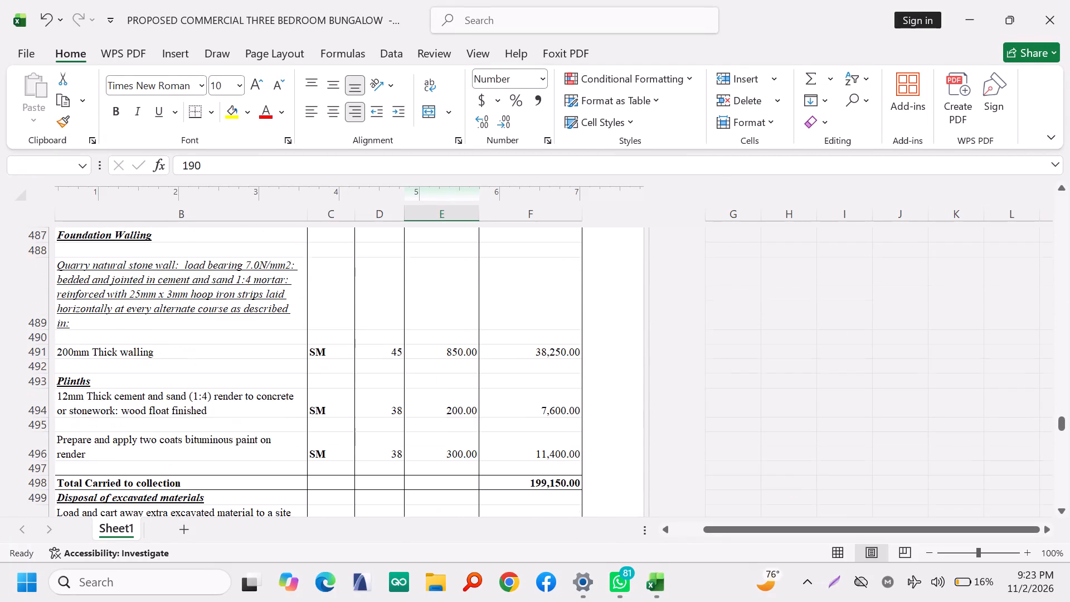
pyautogui.scroll(6, 420, 353)
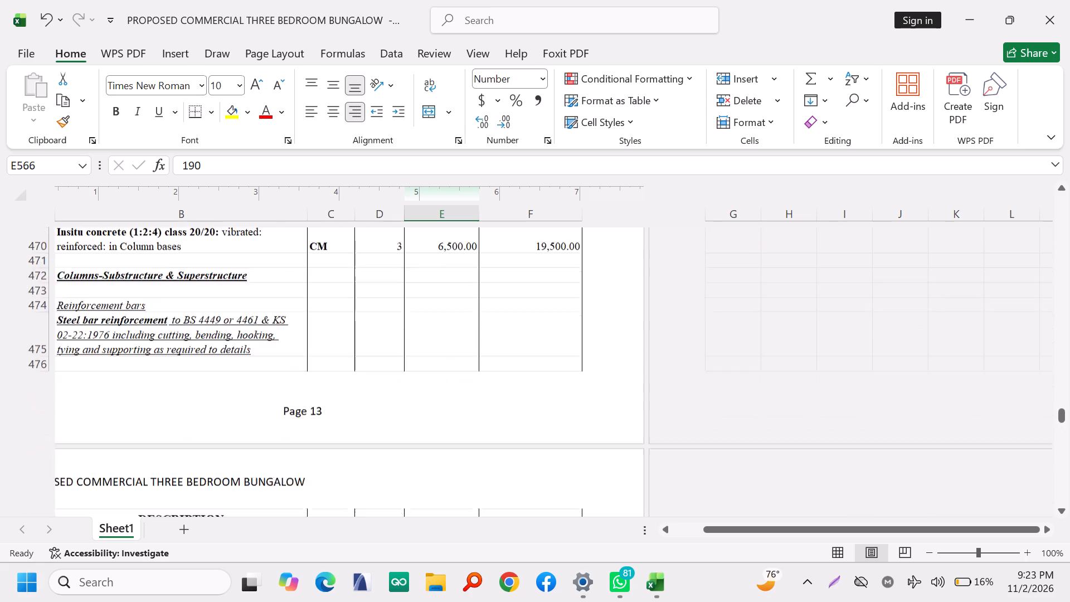
pyautogui.scroll(15, 420, 353)
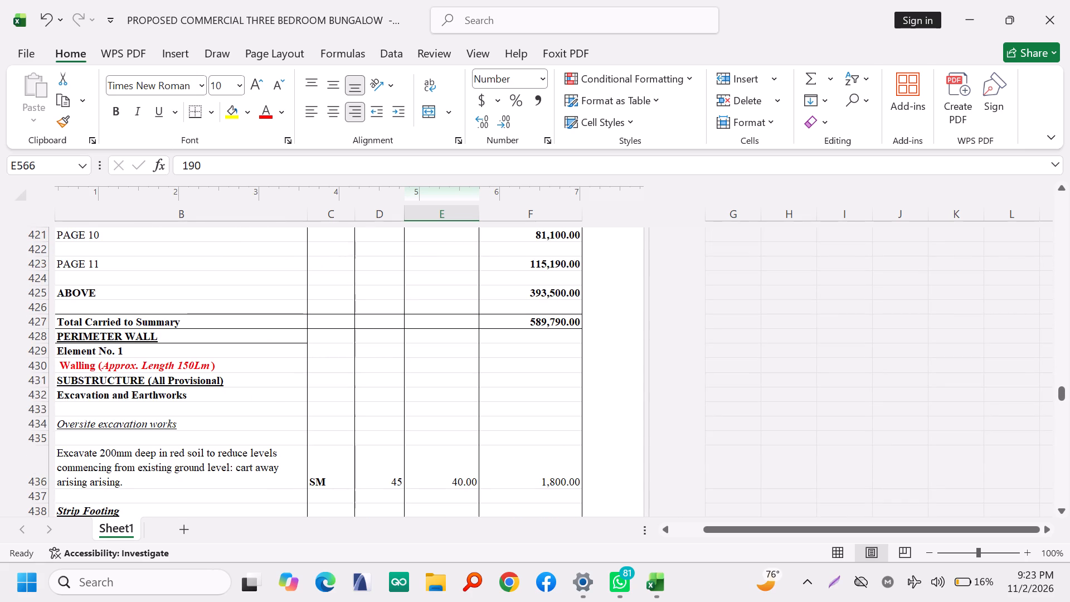
pyautogui.moveTo(216, 327); pyautogui.dragTo(214, 147)
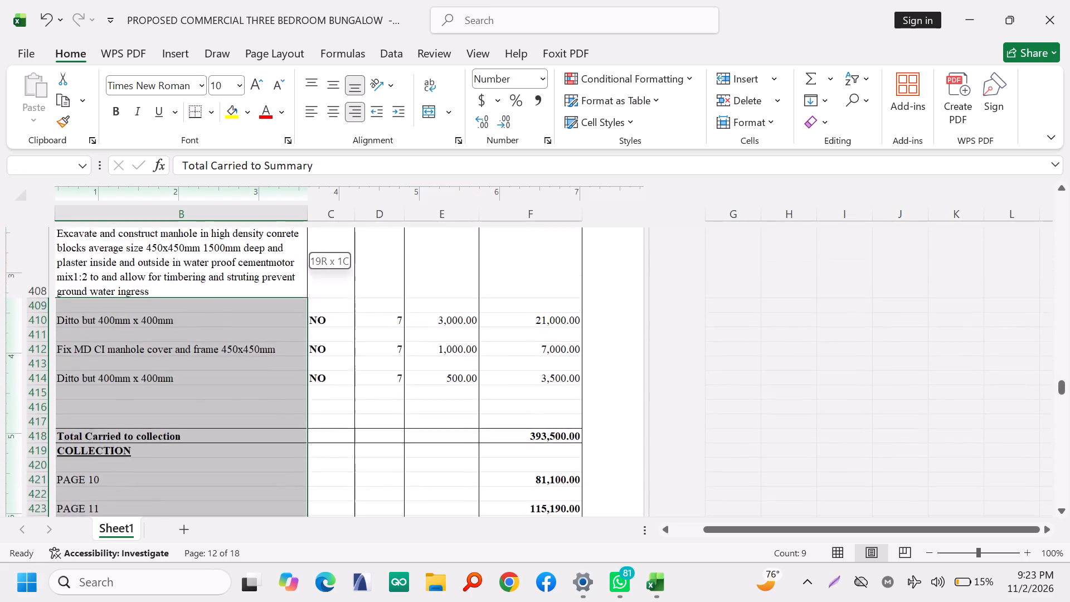
pyautogui.moveTo(214, 147); pyautogui.dragTo(255, 322)
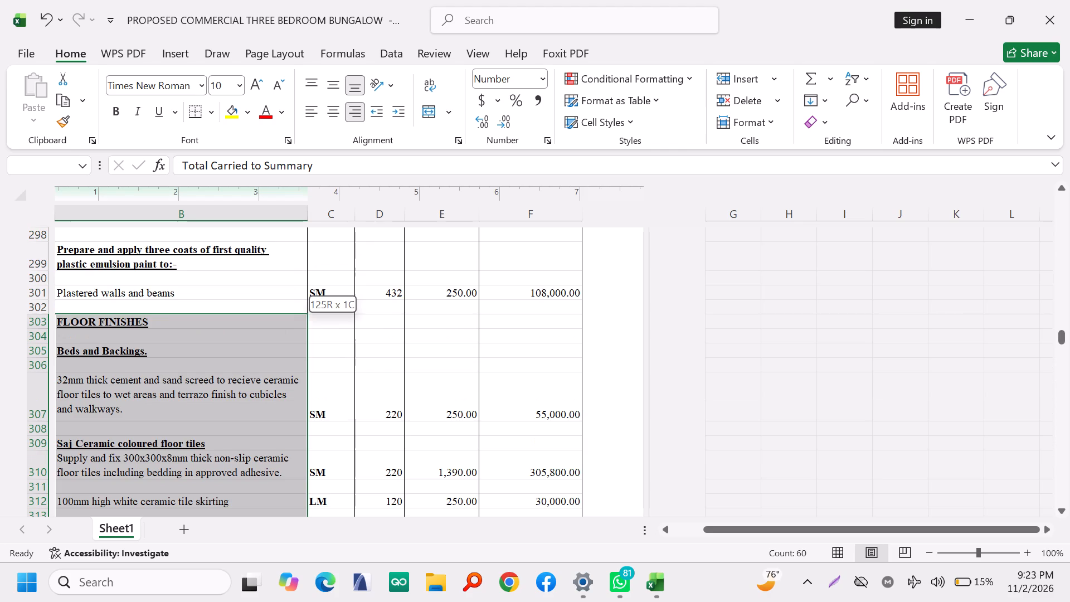
pyautogui.moveTo(255, 322); pyautogui.dragTo(251, 362)
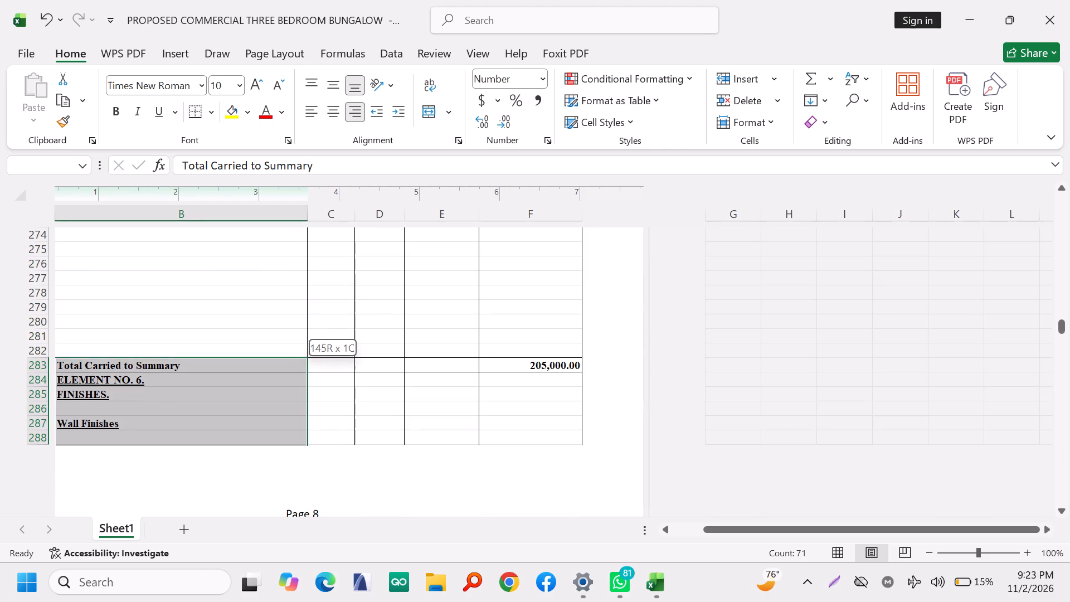
pyautogui.moveTo(251, 362); pyautogui.dragTo(279, 386)
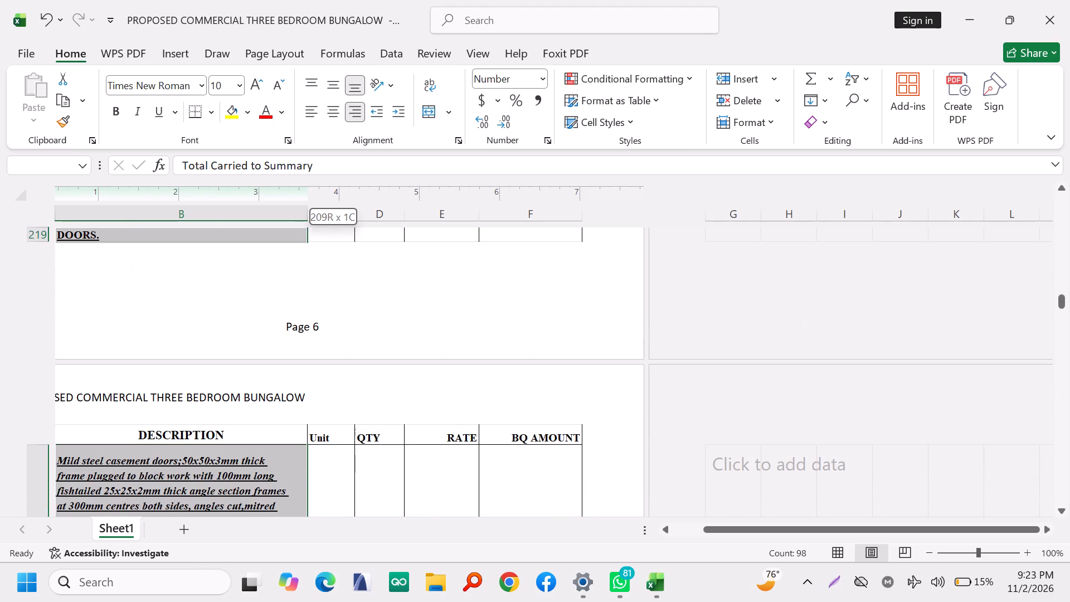
pyautogui.moveTo(279, 386); pyautogui.dragTo(292, 122)
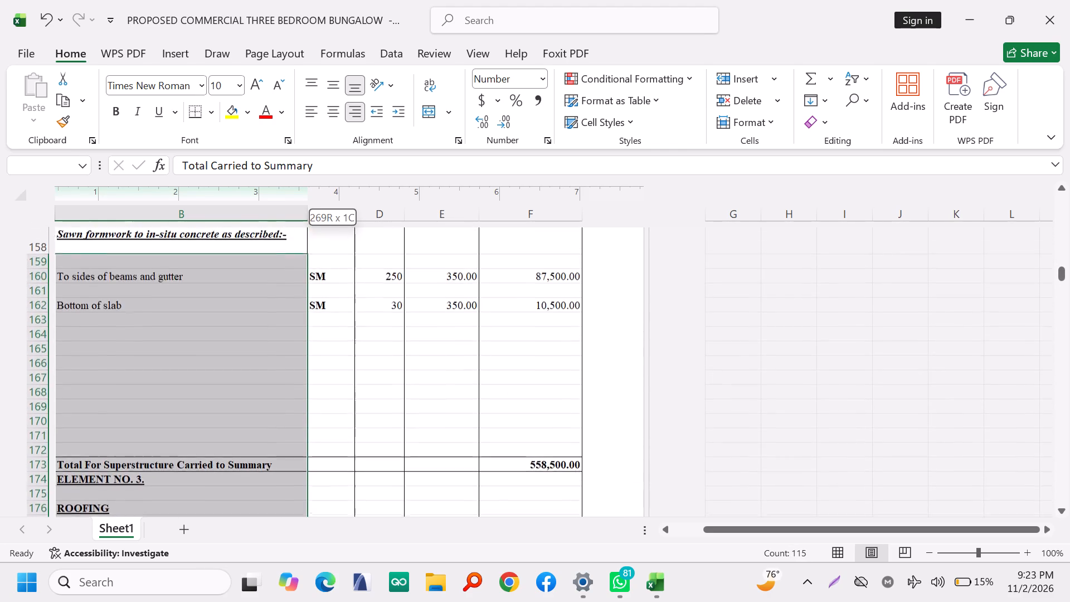
pyautogui.moveTo(292, 122); pyautogui.dragTo(280, 150)
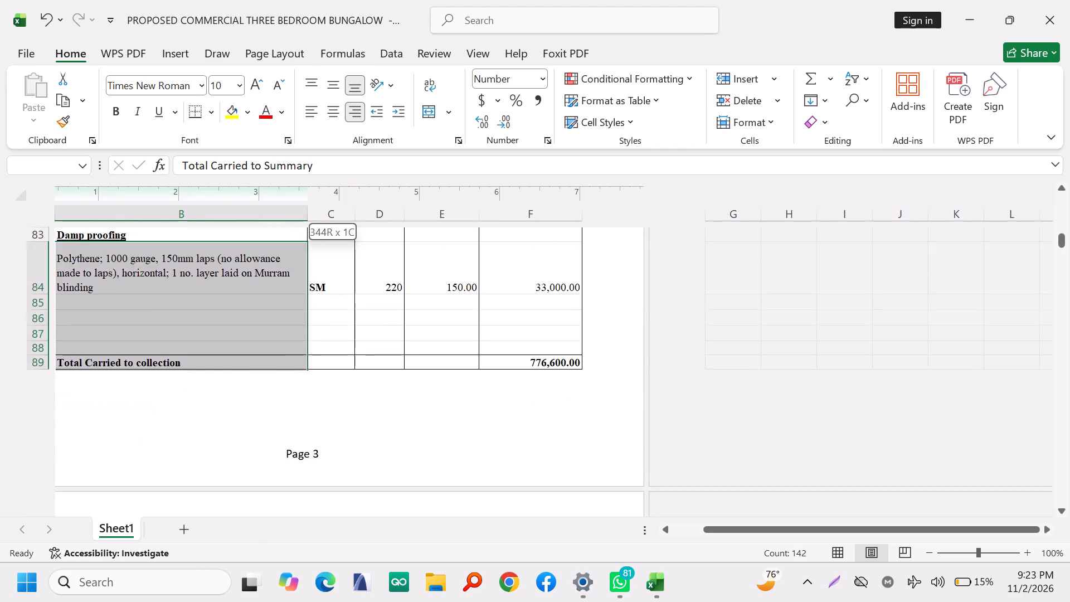
pyautogui.moveTo(280, 150); pyautogui.dragTo(258, 441)
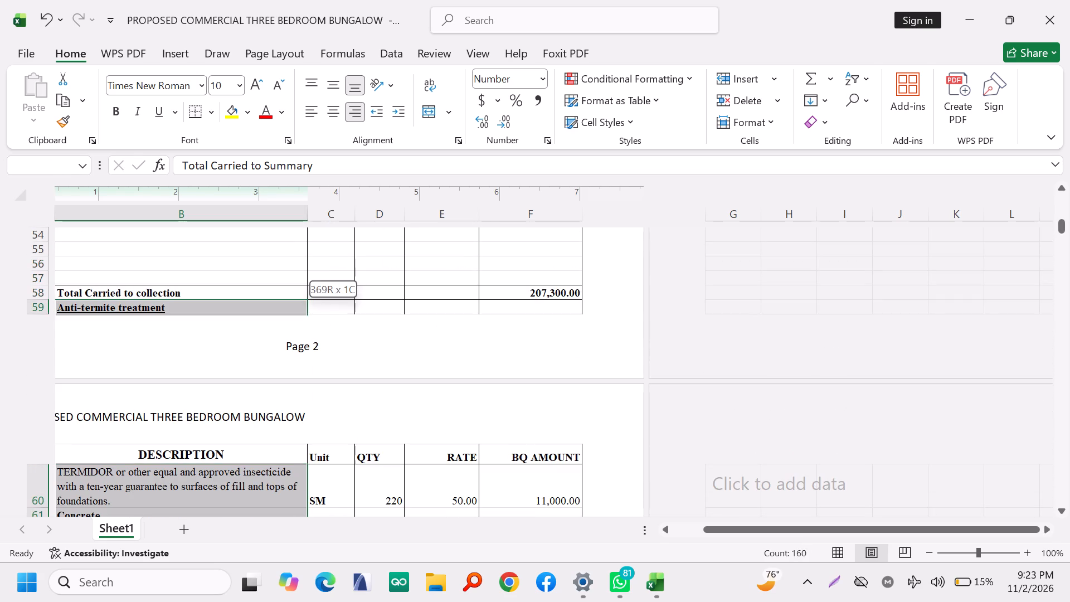
pyautogui.moveTo(258, 441); pyautogui.dragTo(244, 505)
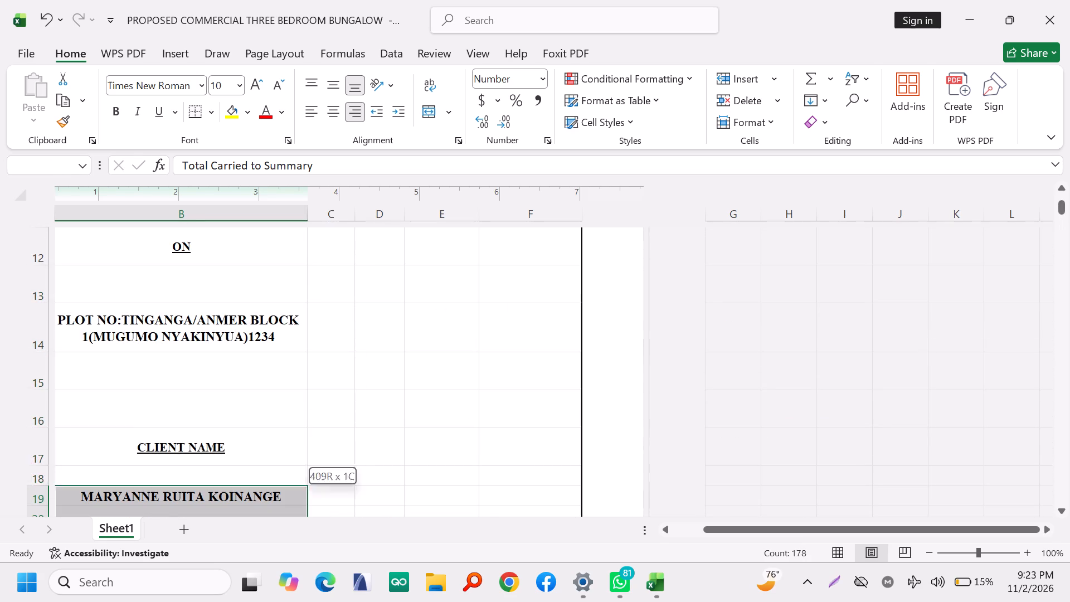
pyautogui.moveTo(244, 505); pyautogui.dragTo(250, 217)
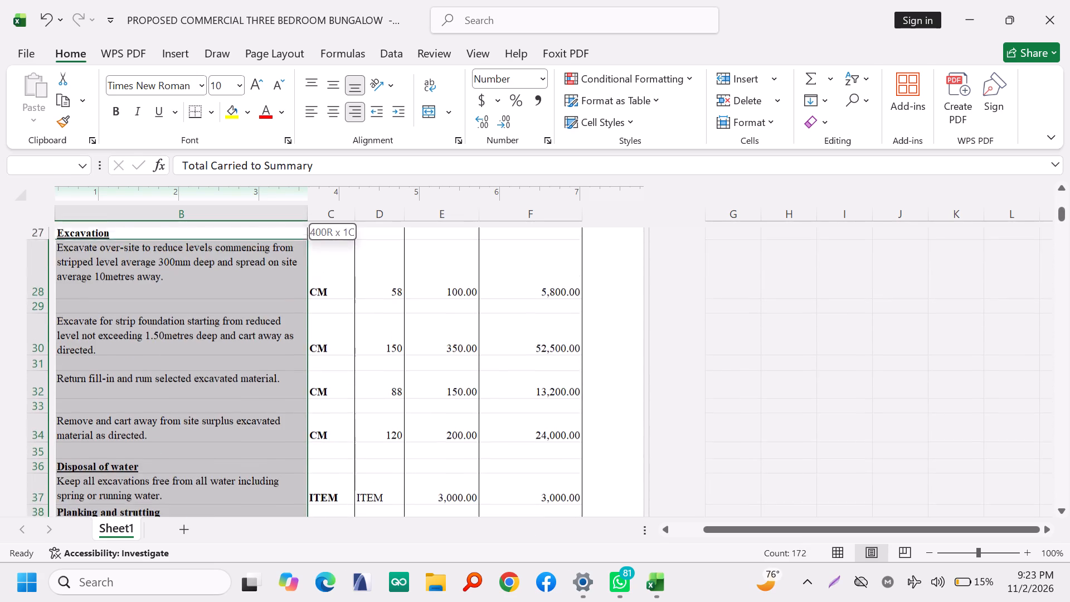
pyautogui.moveTo(250, 217); pyautogui.dragTo(256, 413)
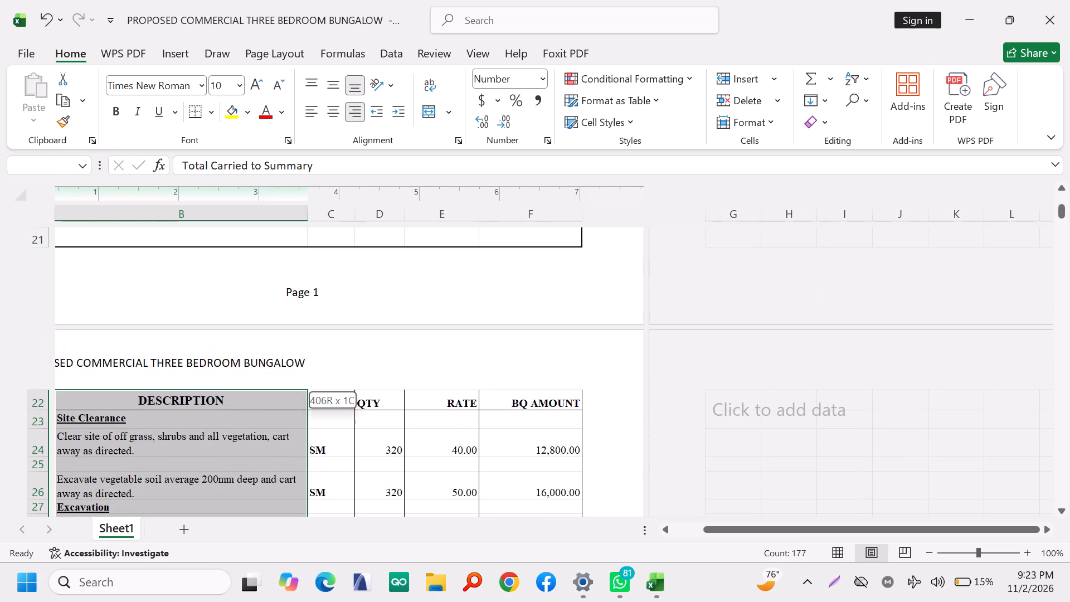
pyautogui.moveTo(256, 413); pyautogui.dragTo(259, 414)
pyautogui.rightClick(246, 417)
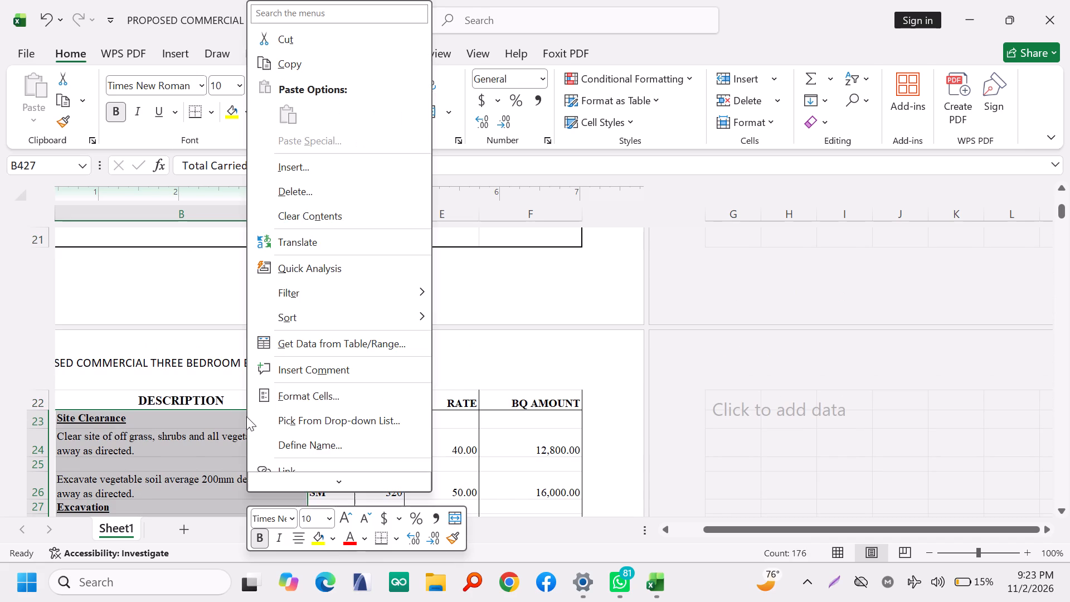
pyautogui.click(308, 187)
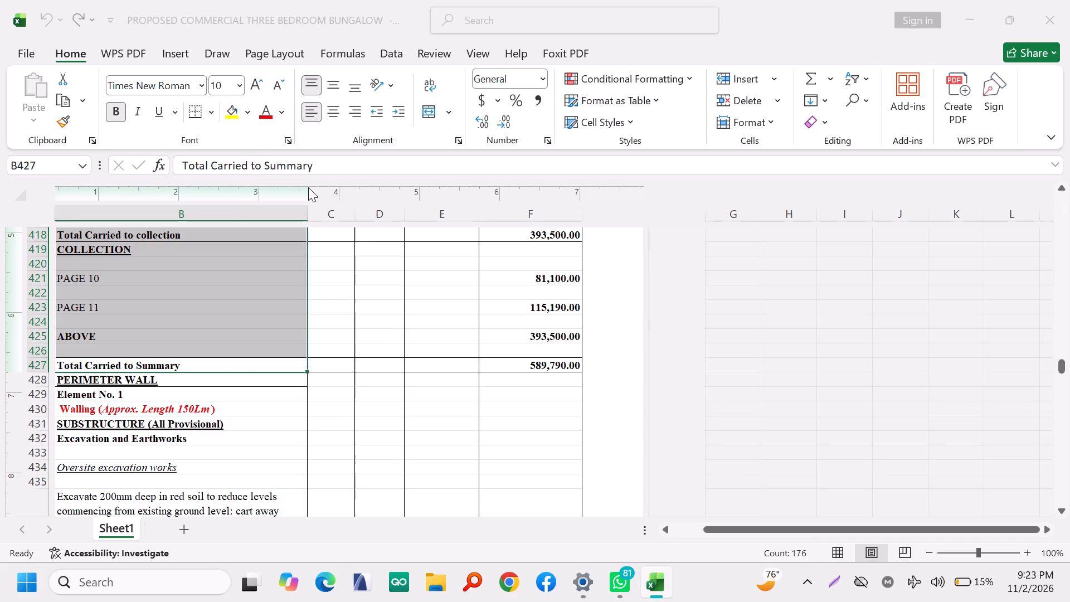
pyautogui.click(252, 220)
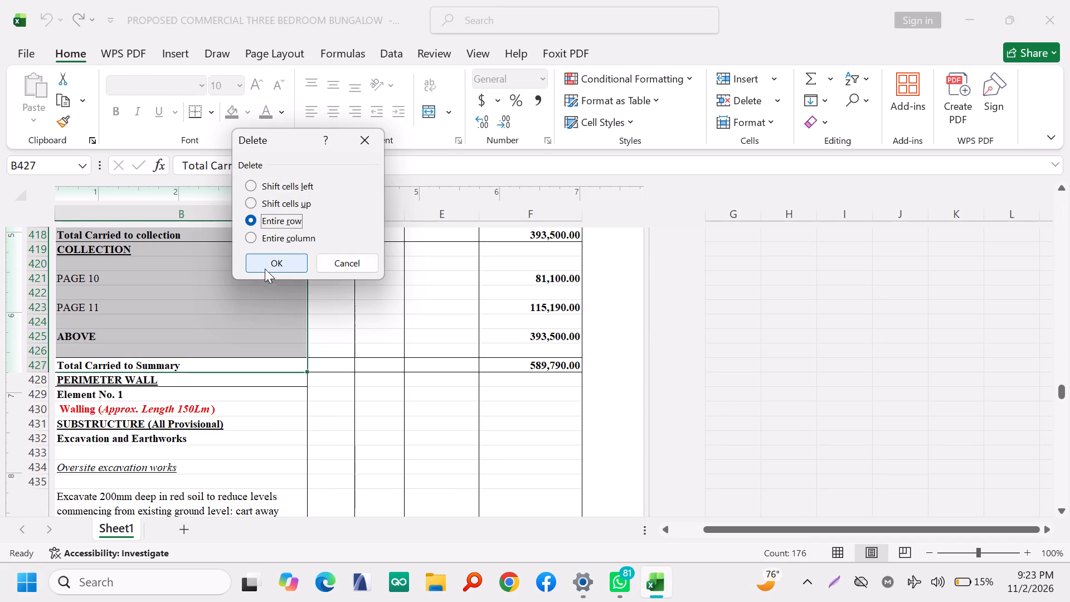
pyautogui.click(262, 259)
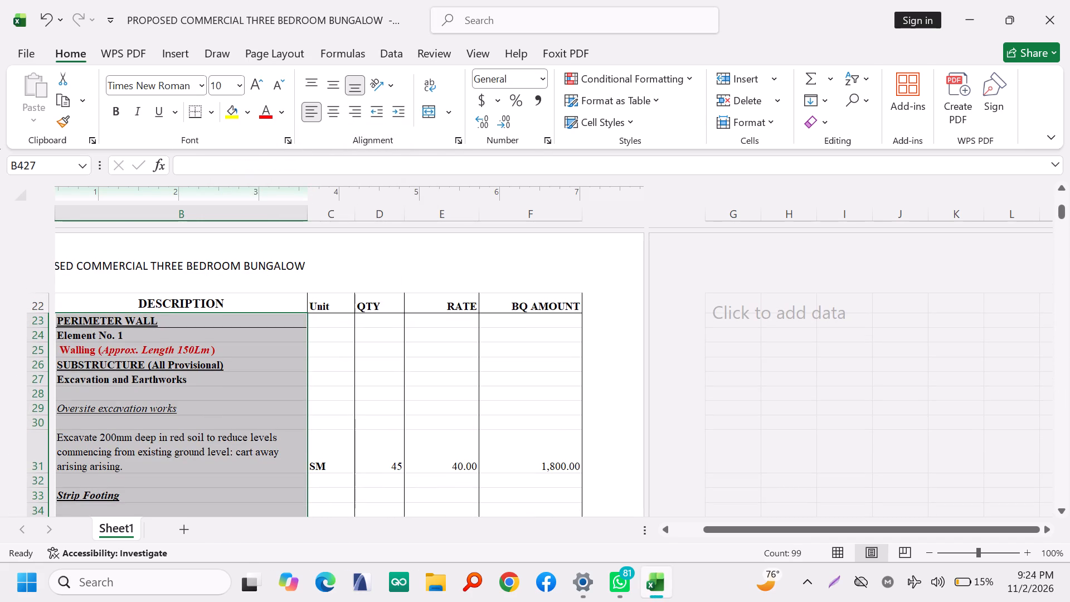
# Examine the remaining perimeter wall bill from its first items to the end of the sheet, including the blank ruled rows.
pyautogui.scroll(2, 317, 368)
pyautogui.scroll(-4, 317, 342)
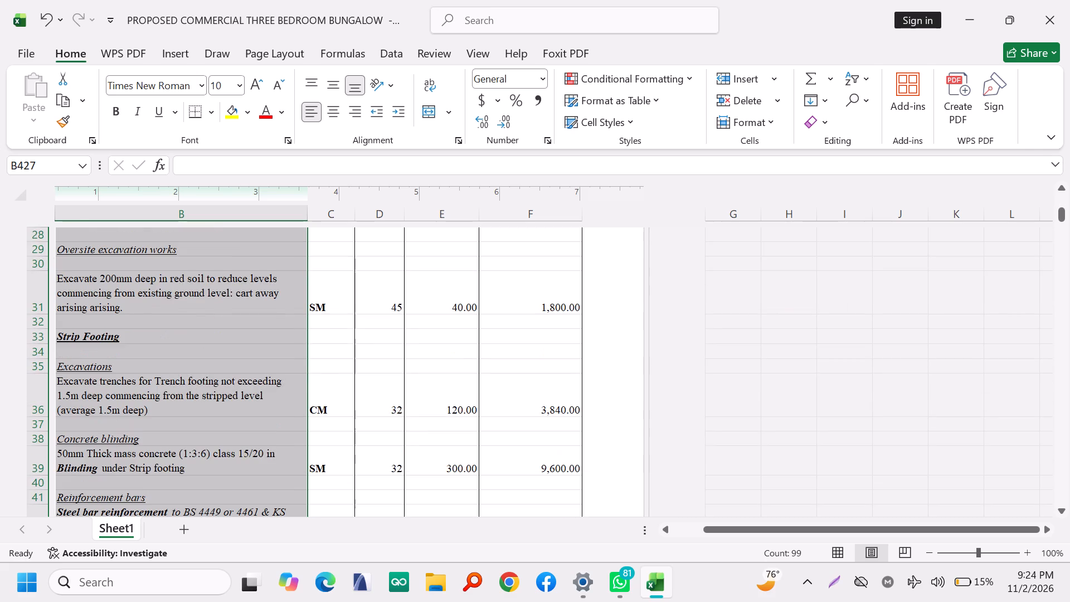
pyautogui.scroll(-4, 317, 342)
pyautogui.scroll(-4, 406, 392)
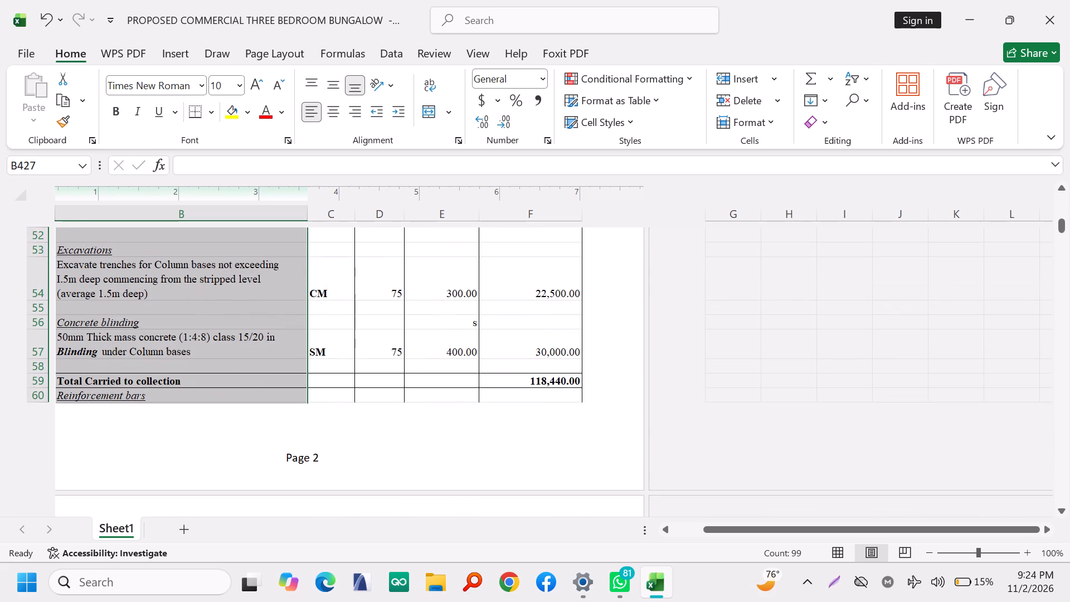
pyautogui.moveTo(1068, 226); pyautogui.dragTo(1069, 264)
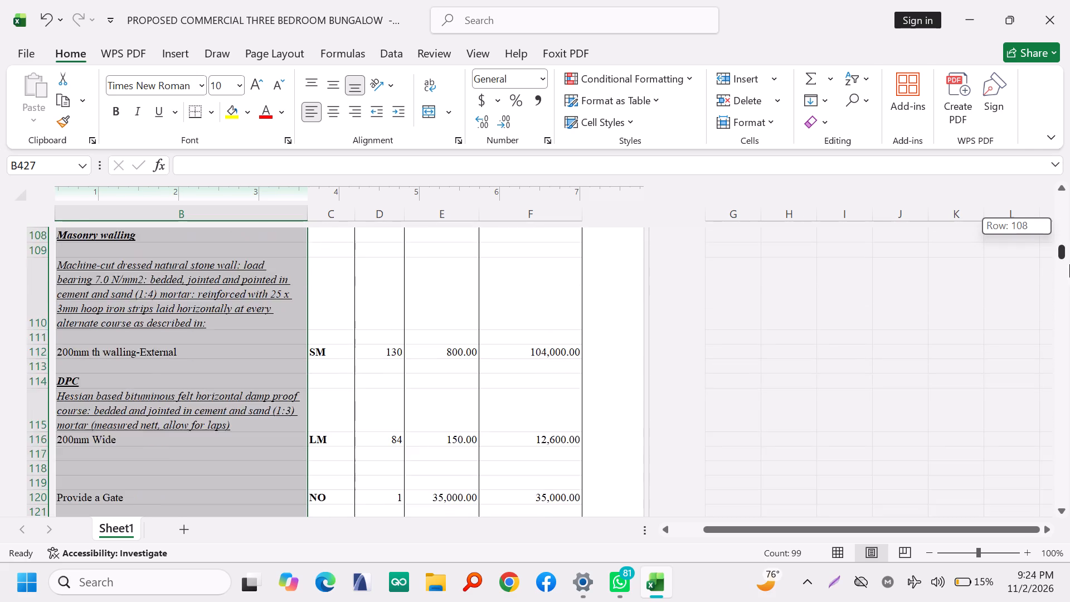
pyautogui.moveTo(1069, 264); pyautogui.dragTo(1059, 579)
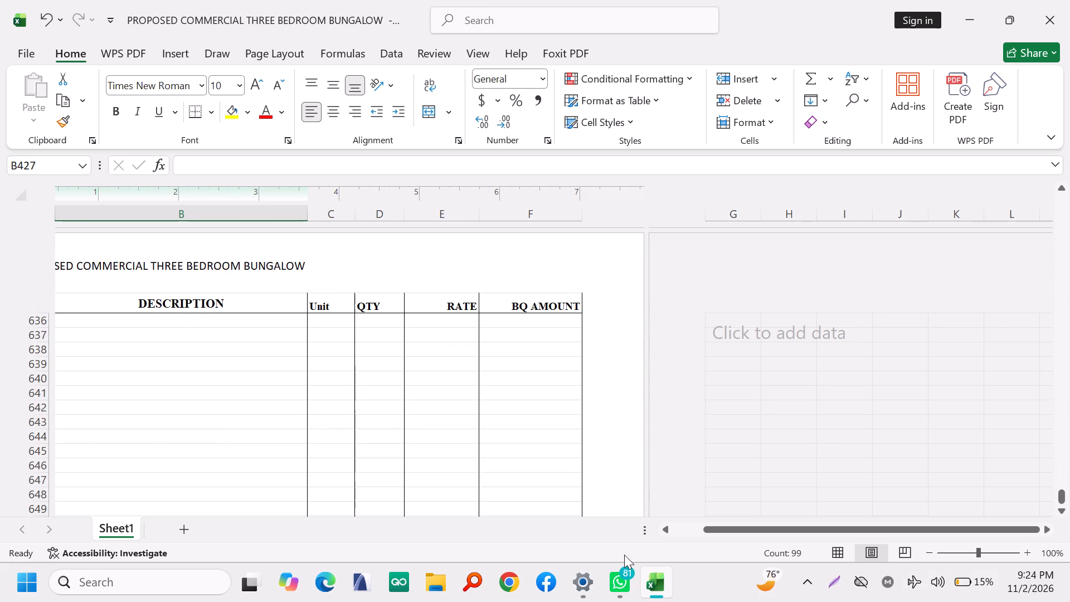
pyautogui.scroll(18, 311, 362)
pyautogui.scroll(4, 348, 351)
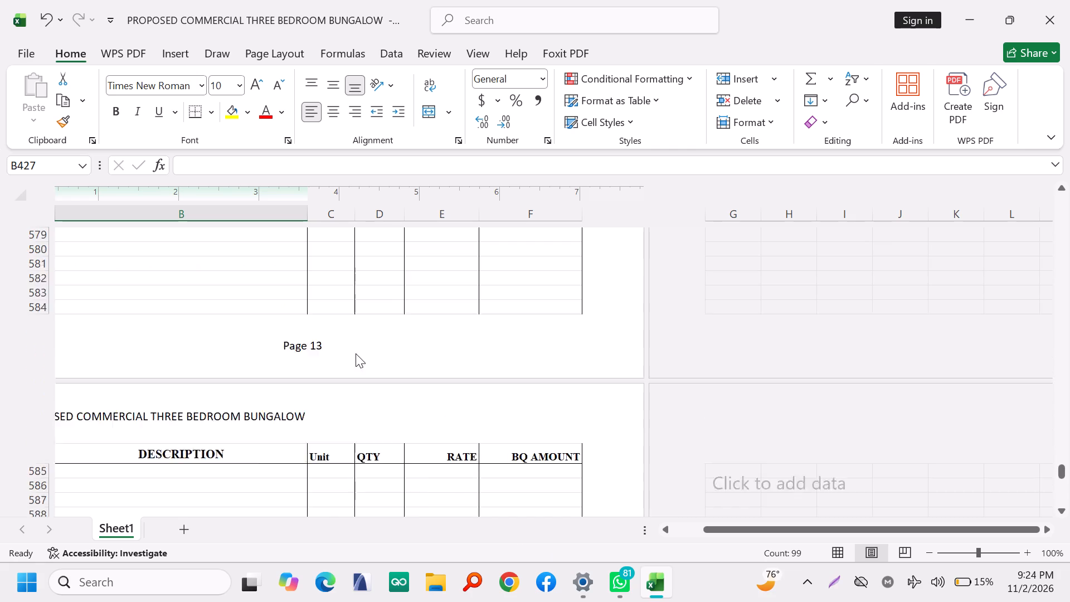
pyautogui.scroll(2, 356, 353)
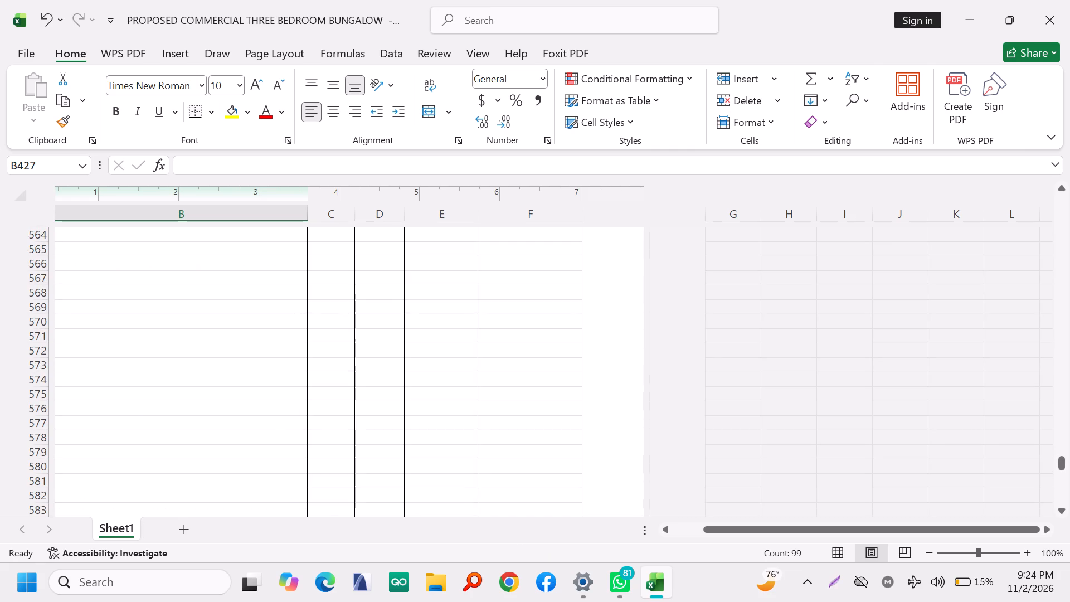
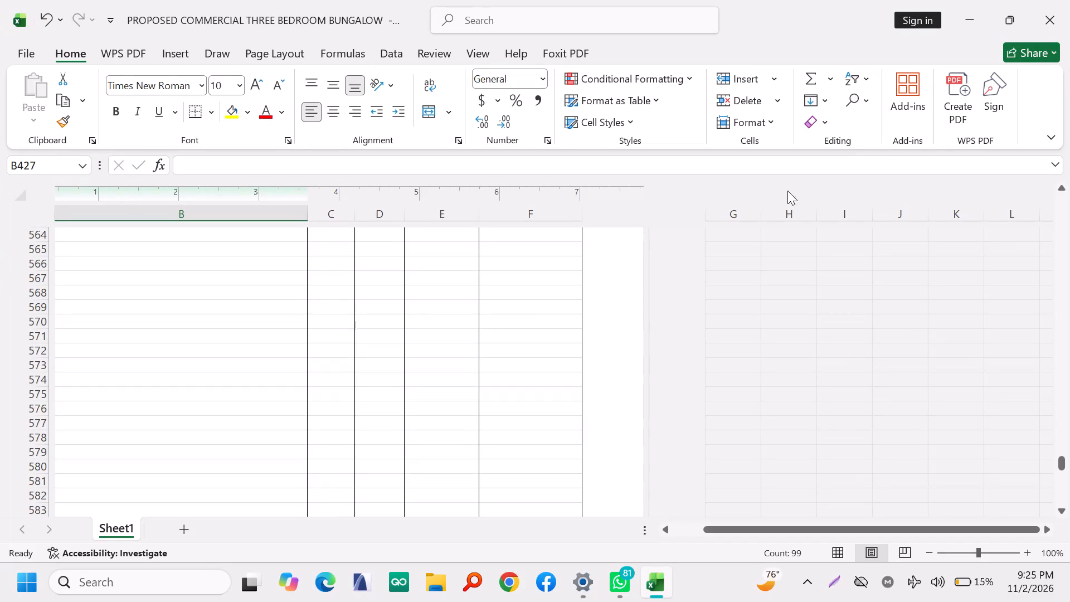
# Change the page header text to PROPOSED PERIMETRE WALL, replacing the three bedroom bungalow wording.
pyautogui.scroll(6, 453, 349)
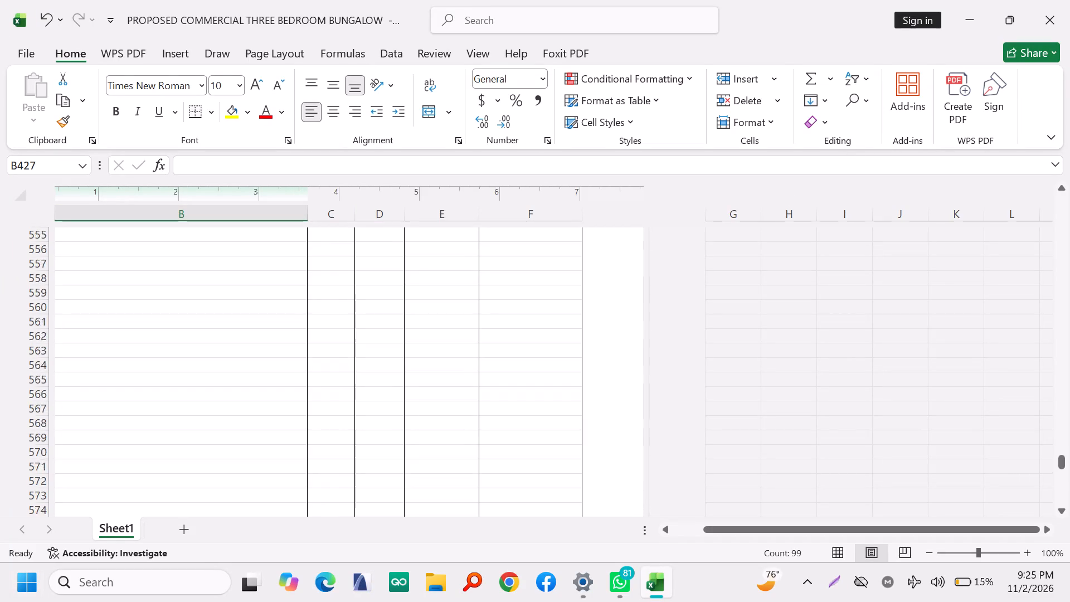
pyautogui.scroll(1, 457, 344)
pyautogui.scroll(20, 457, 298)
pyautogui.scroll(8, 463, 309)
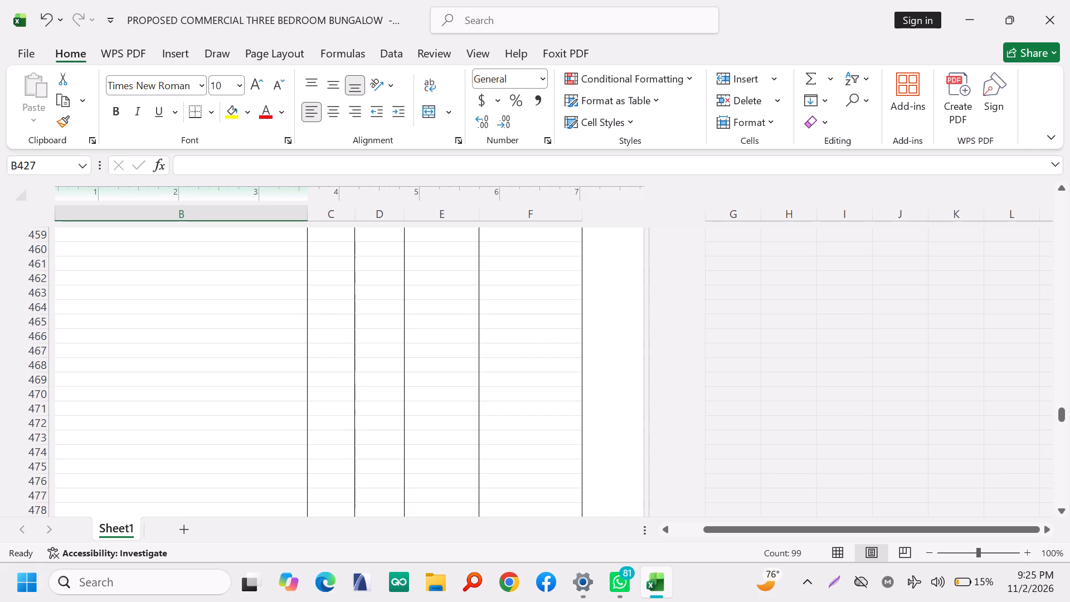
pyautogui.scroll(7, 400, 416)
pyautogui.scroll(5, 362, 289)
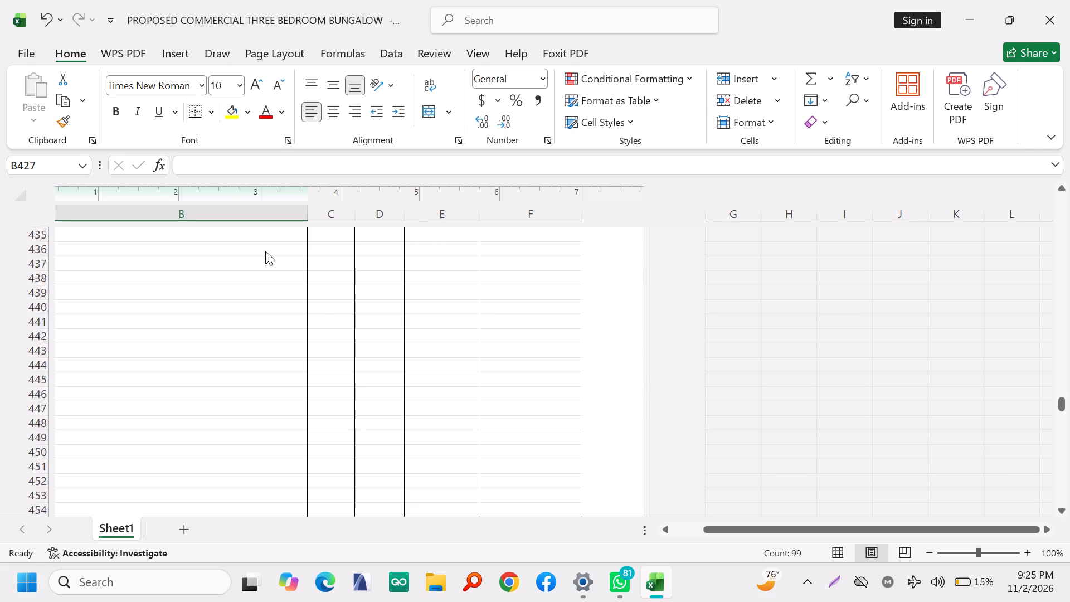
pyautogui.doubleClick(259, 414)
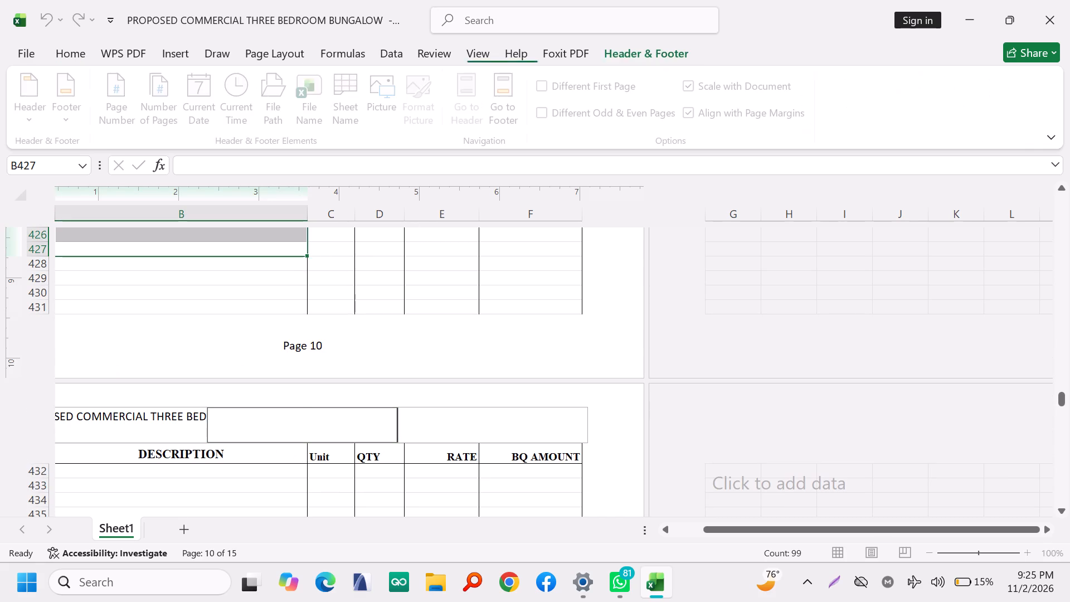
pyautogui.tripleClick(153, 417)
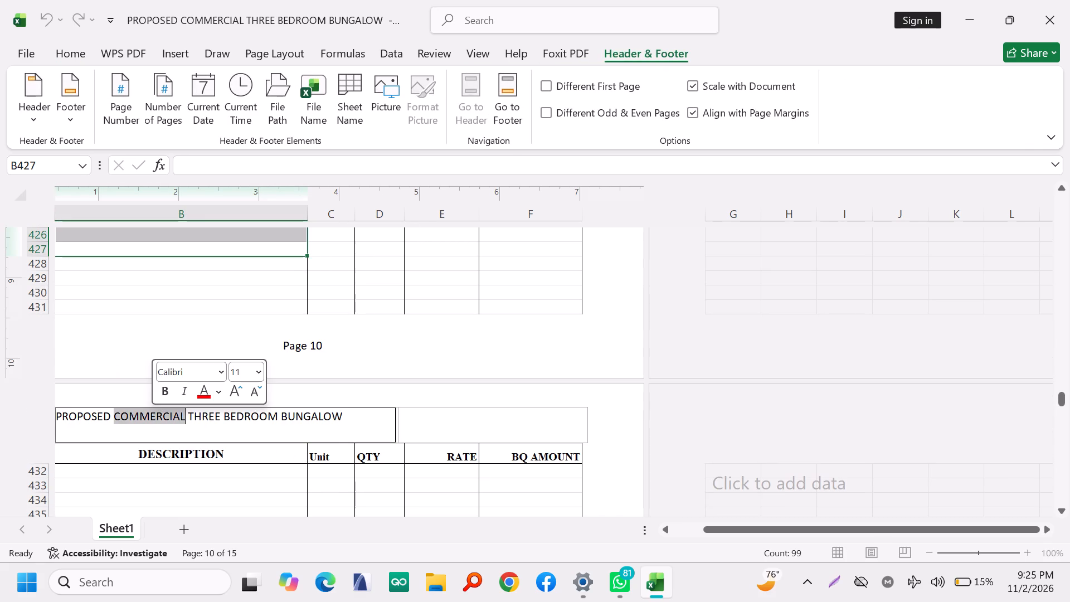
pyautogui.click(208, 412)
pyautogui.moveTo(352, 405); pyautogui.dragTo(353, 411)
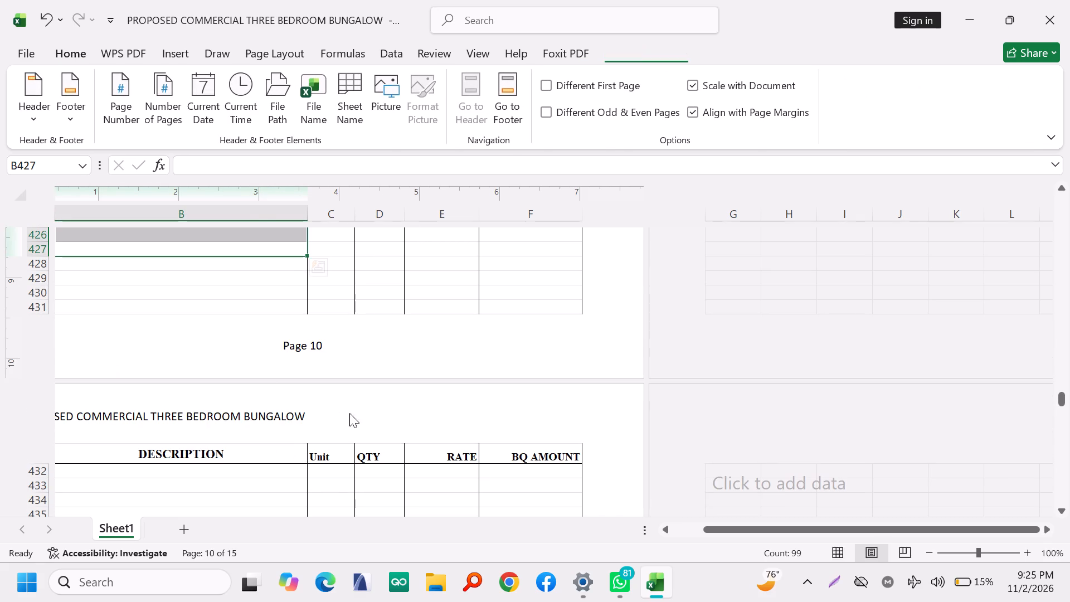
pyautogui.click(332, 415)
pyautogui.click(182, 420)
pyautogui.doubleClick(183, 419)
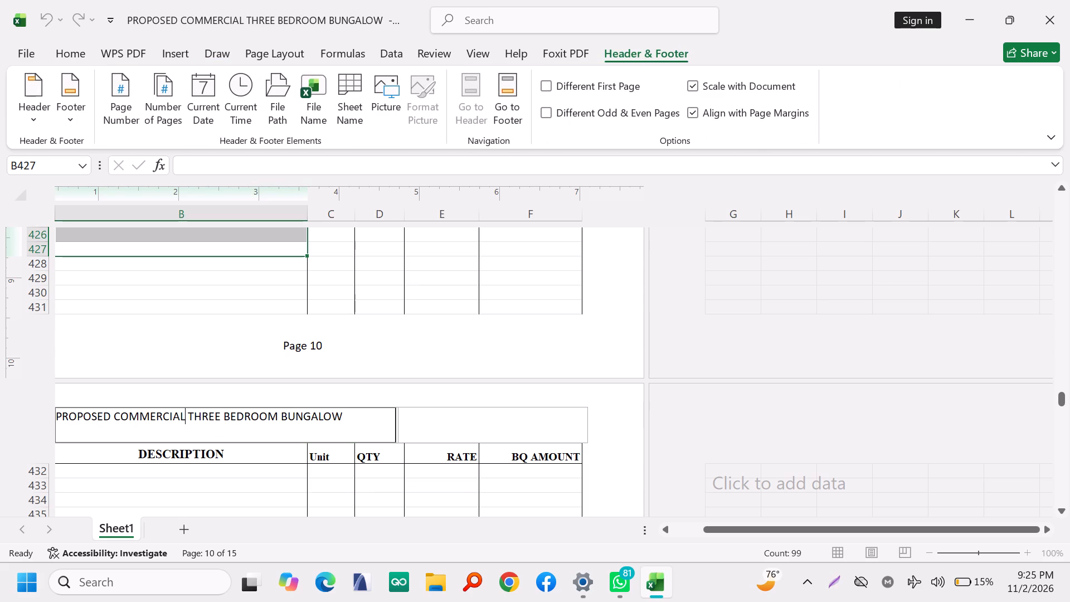
pyautogui.click(318, 421)
pyautogui.click(345, 419)
pyautogui.press('BackSpace')
pyautogui.press('BackSpace')
pyautogui.press('BackSpace')
pyautogui.press('BackSpace')
pyautogui.press('BackSpace')
pyautogui.press('BackSpace')
pyautogui.press('BackSpace')
pyautogui.press('BackSpace')
pyautogui.press('BackSpace')
pyautogui.press('BackSpace')
pyautogui.press('BackSpace')
pyautogui.press('BackSpace')
pyautogui.press('BackSpace')
pyautogui.press('BackSpace')
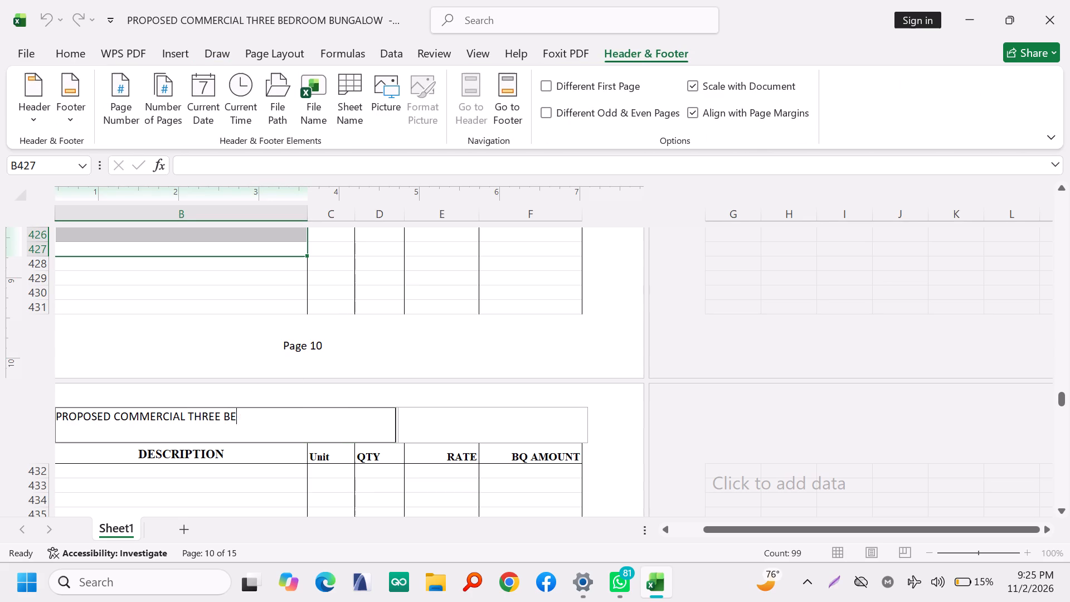
pyautogui.press('BackSpace')
pyautogui.press('BackSpace')
pyautogui.press('BackSpace')
pyautogui.press('BackSpace')
pyautogui.press('BackSpace')
pyautogui.press('BackSpace')
pyautogui.press('BackSpace')
pyautogui.press('BackSpace')
pyautogui.press('BackSpace')
pyautogui.press('BackSpace')
pyautogui.press('BackSpace')
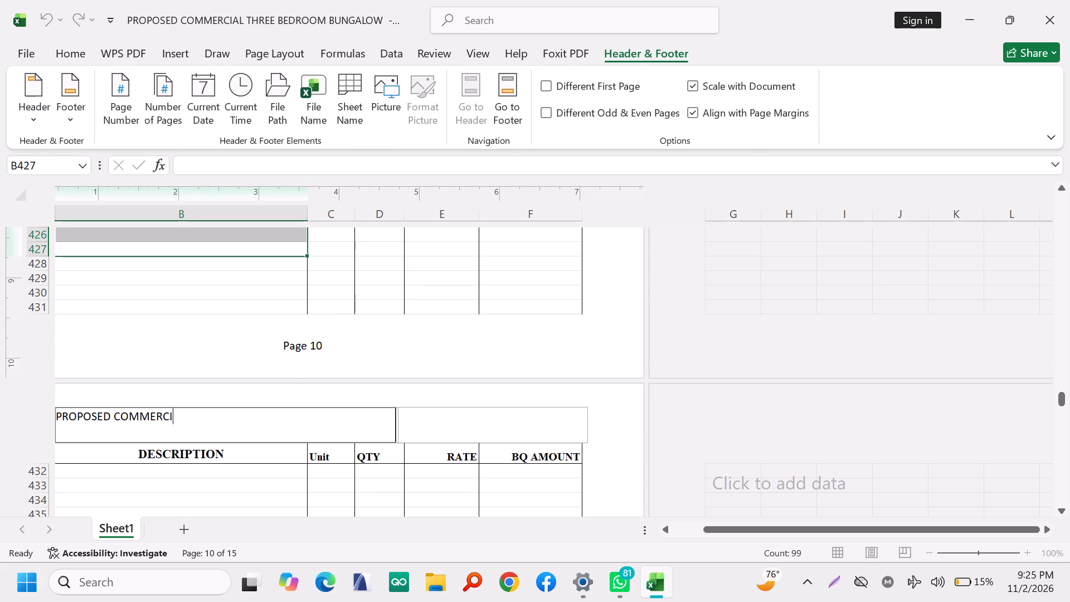
pyautogui.press('BackSpace')
pyautogui.press('BackSpace')
pyautogui.press('BackSpace')
pyautogui.press('BackSpace')
pyautogui.press('BackSpace')
pyautogui.press('BackSpace')
pyautogui.press('BackSpace')
pyautogui.press('BackSpace')
pyautogui.press('p')
pyautogui.press('BackSpace')
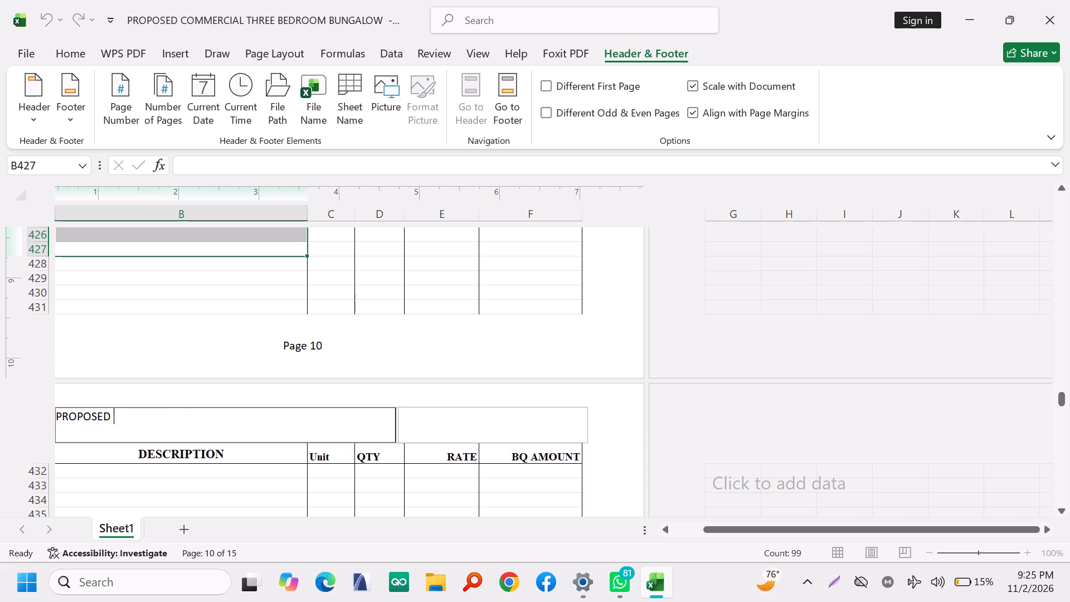
pyautogui.write('PER')
pyautogui.write('IMETRE WA')
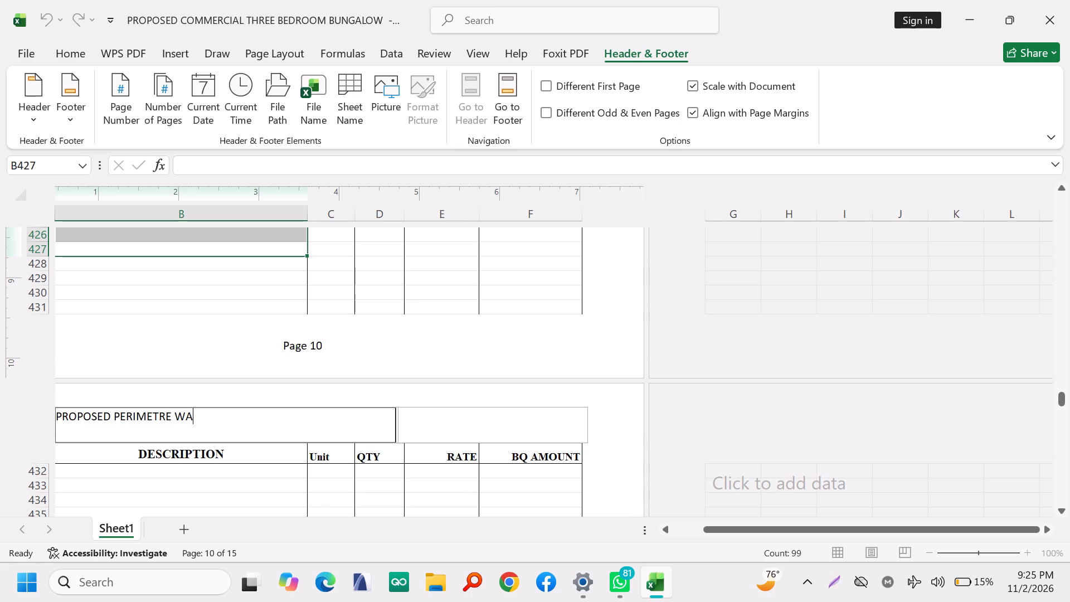
pyautogui.write('LL')
pyautogui.click(355, 360)
# Examine the page headers across the blank ruled pages and the items of the SUMMARY section.
pyautogui.scroll(-4, 361, 357)
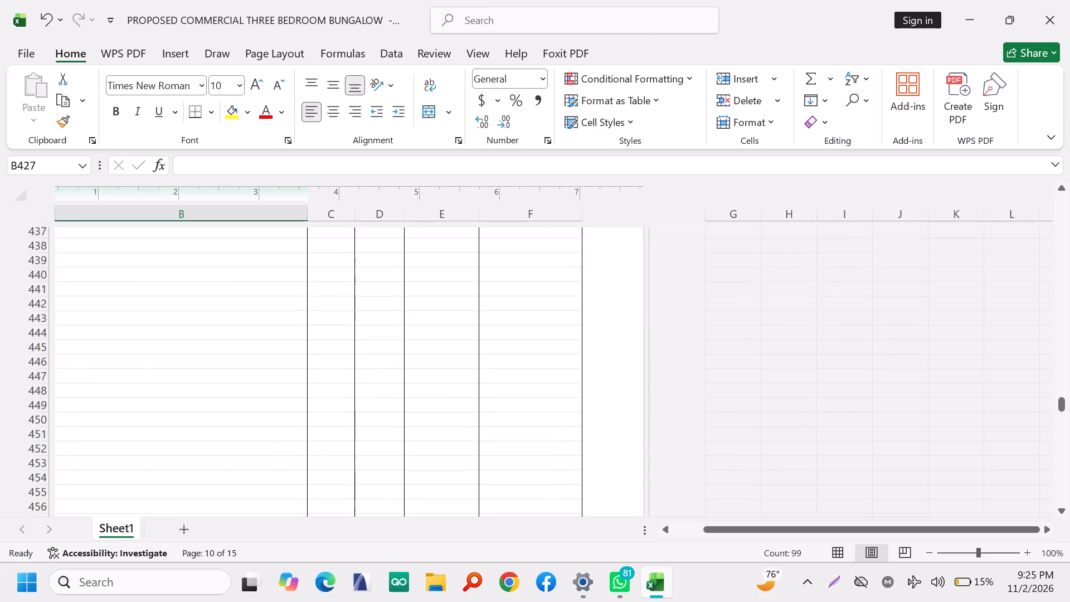
pyautogui.scroll(17, 330, 384)
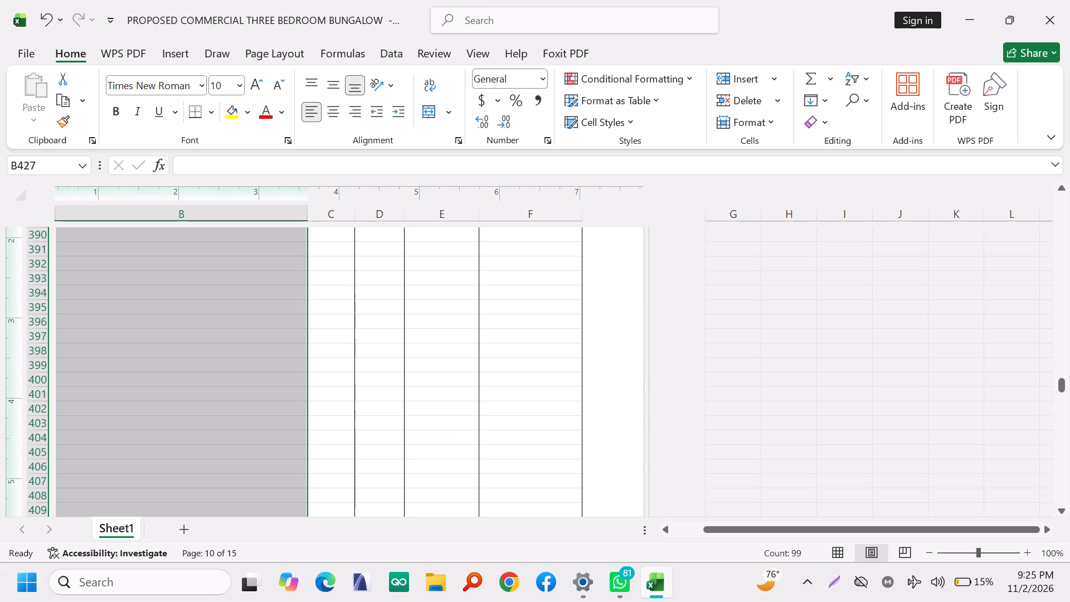
pyautogui.scroll(16, 311, 356)
pyautogui.scroll(-8, 314, 315)
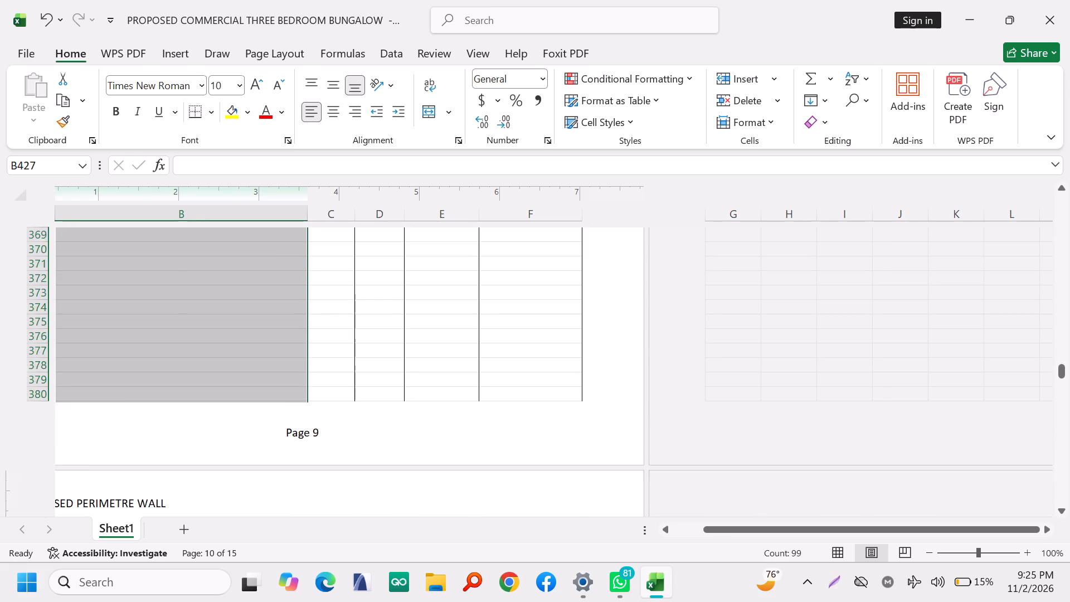
pyautogui.scroll(-20, 326, 371)
pyautogui.scroll(-6, 326, 371)
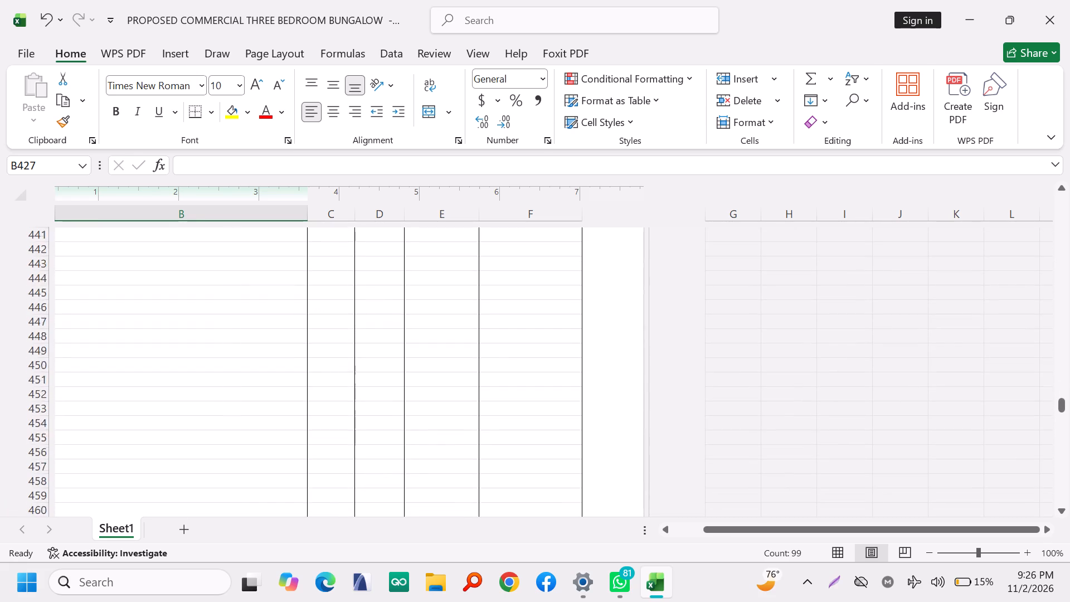
pyautogui.scroll(-9, 341, 381)
pyautogui.scroll(5, 339, 387)
pyautogui.scroll(-5, 339, 387)
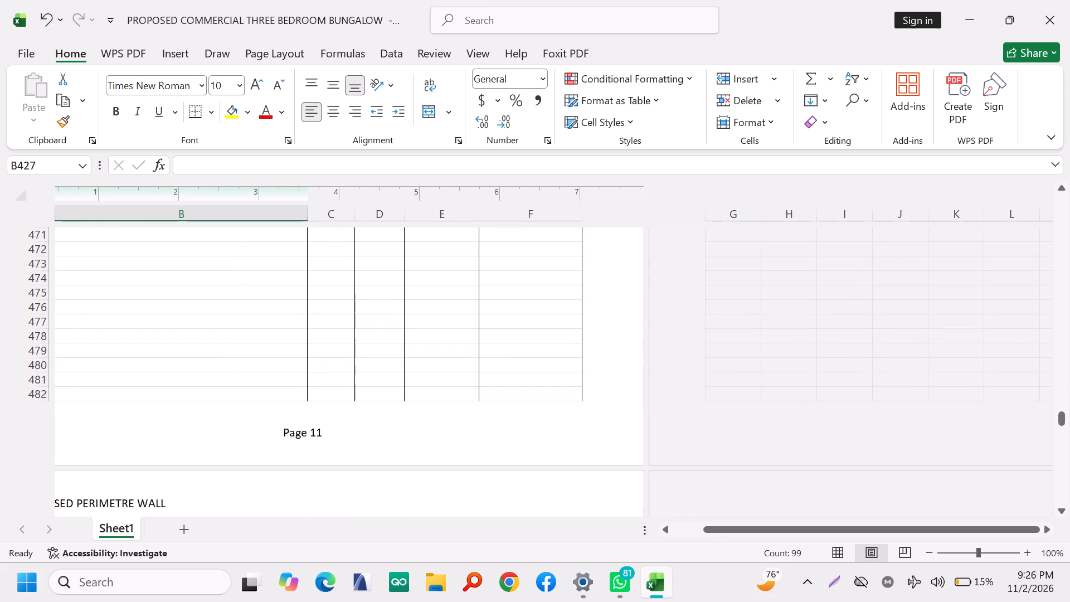
pyautogui.scroll(-8, 335, 384)
pyautogui.scroll(17, 335, 389)
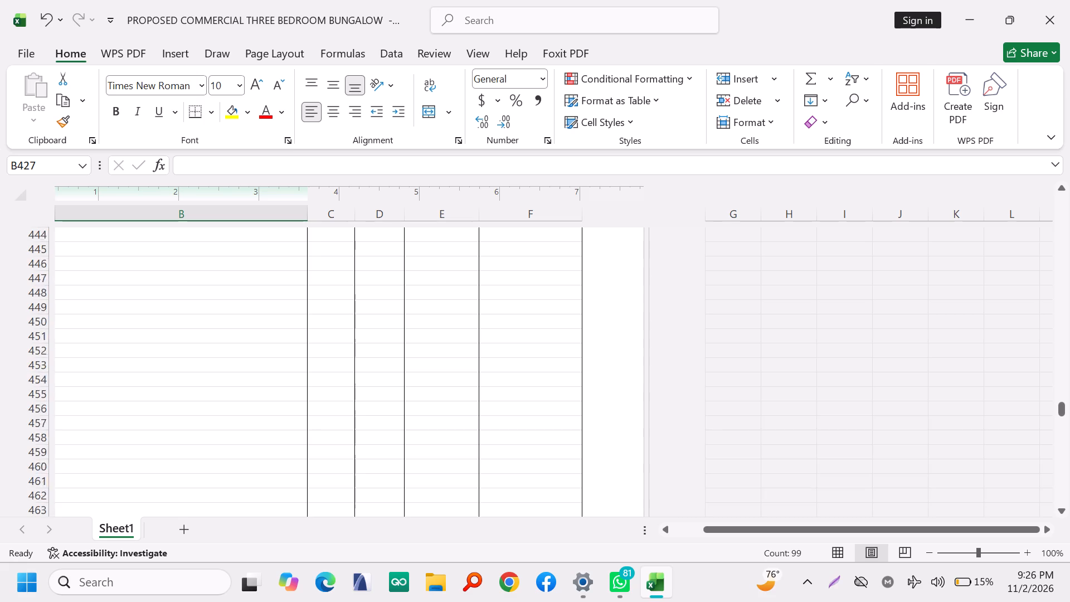
pyautogui.scroll(6, 338, 383)
pyautogui.scroll(-1, 338, 379)
pyautogui.scroll(11, 338, 379)
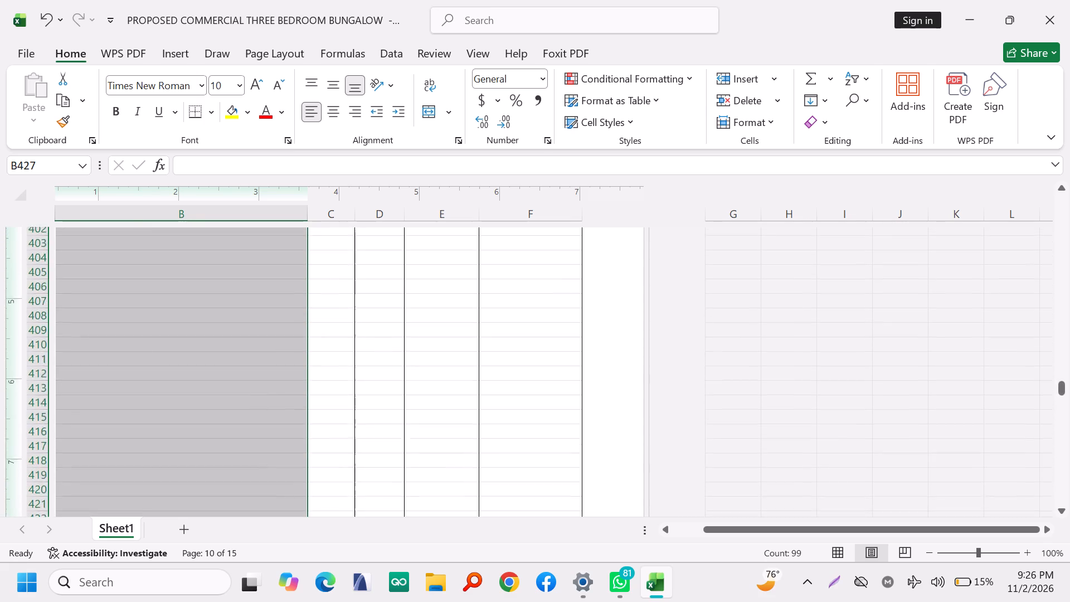
pyautogui.scroll(20, 333, 368)
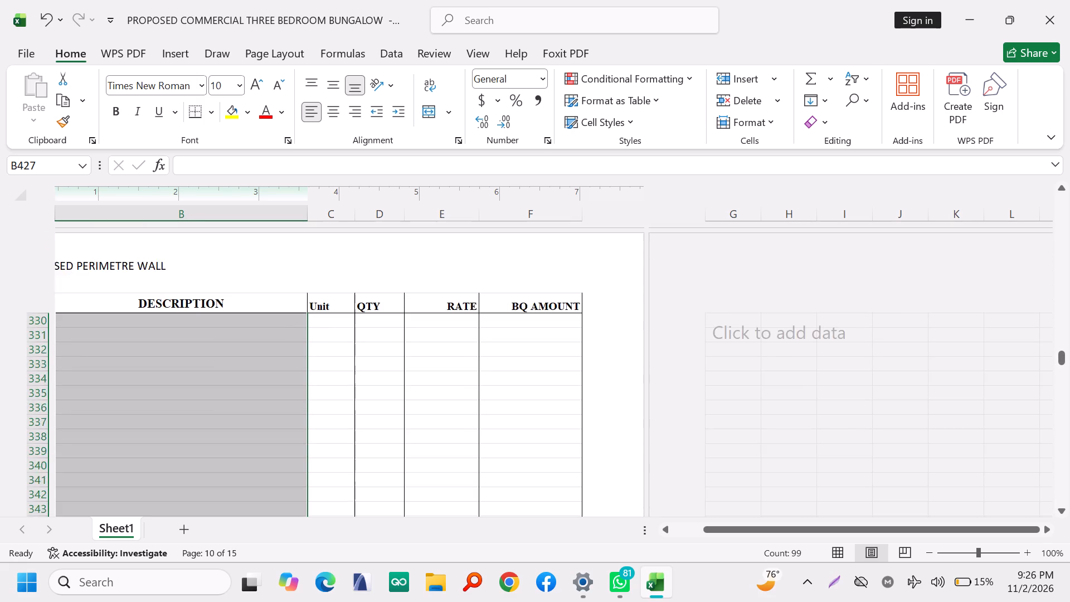
pyautogui.scroll(11, 316, 347)
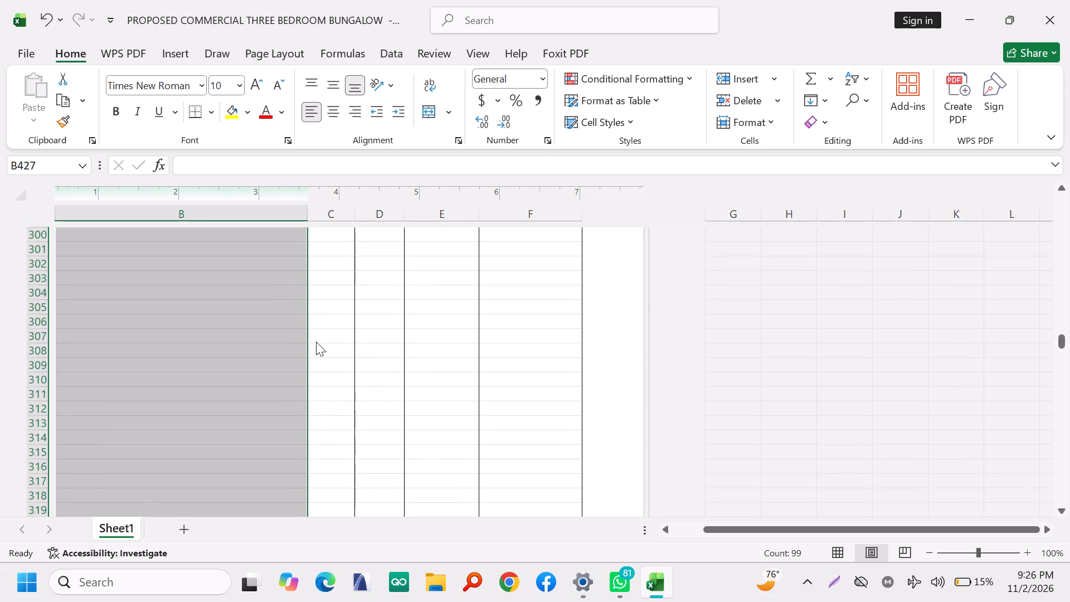
pyautogui.scroll(20, 316, 342)
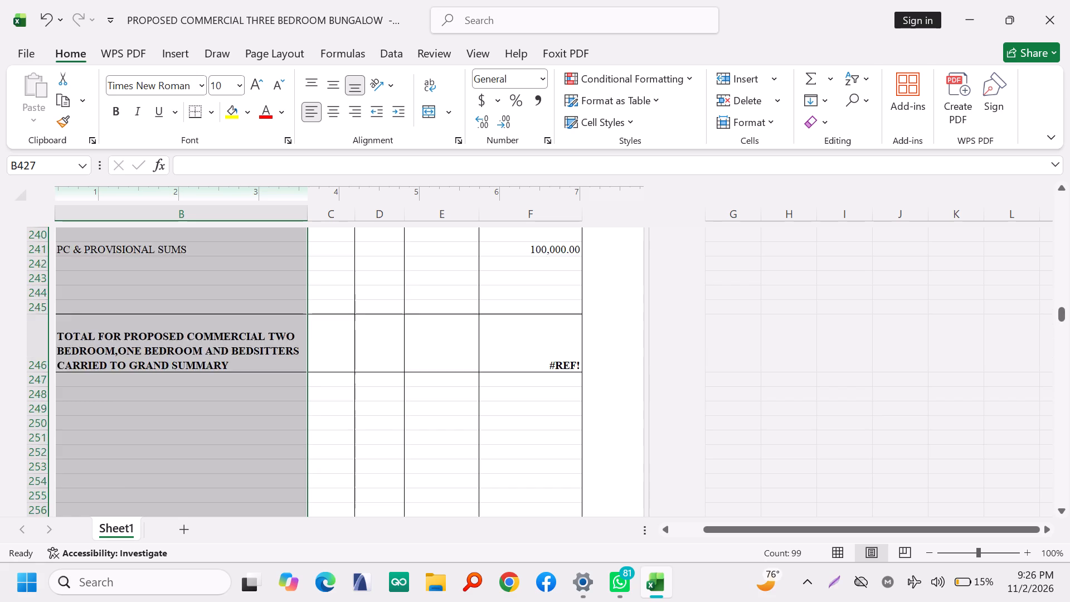
pyautogui.scroll(4, 329, 314)
pyautogui.scroll(-3, 329, 314)
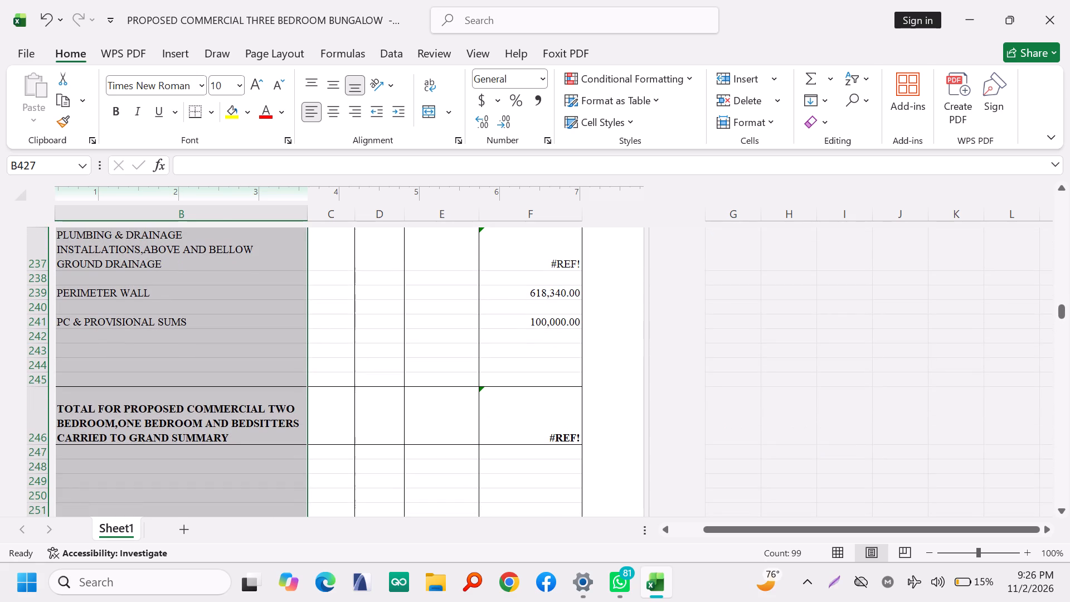
pyautogui.click(358, 312)
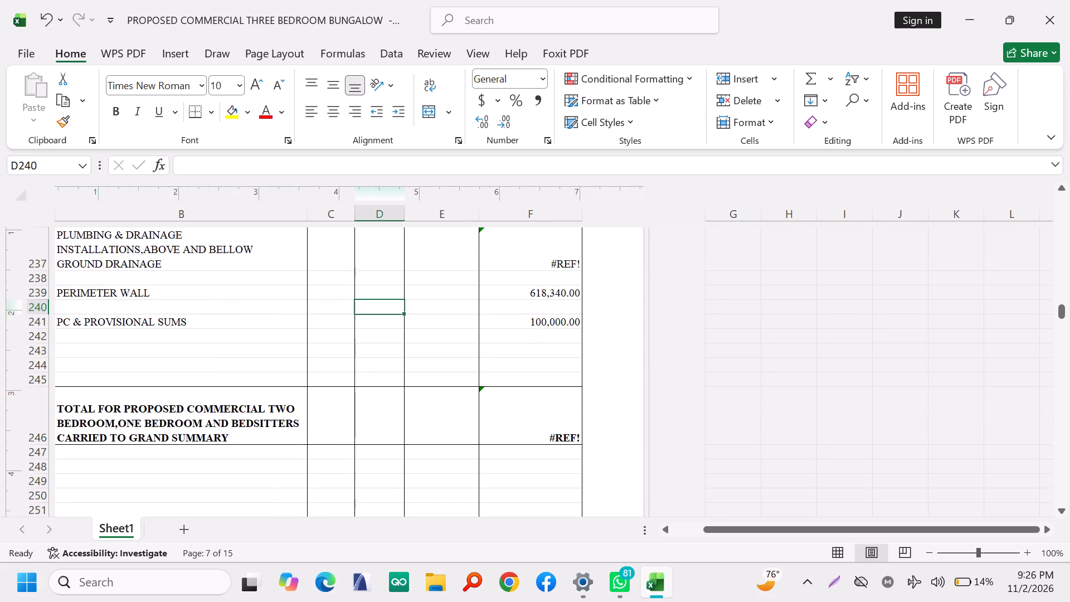
pyautogui.scroll(6, 355, 400)
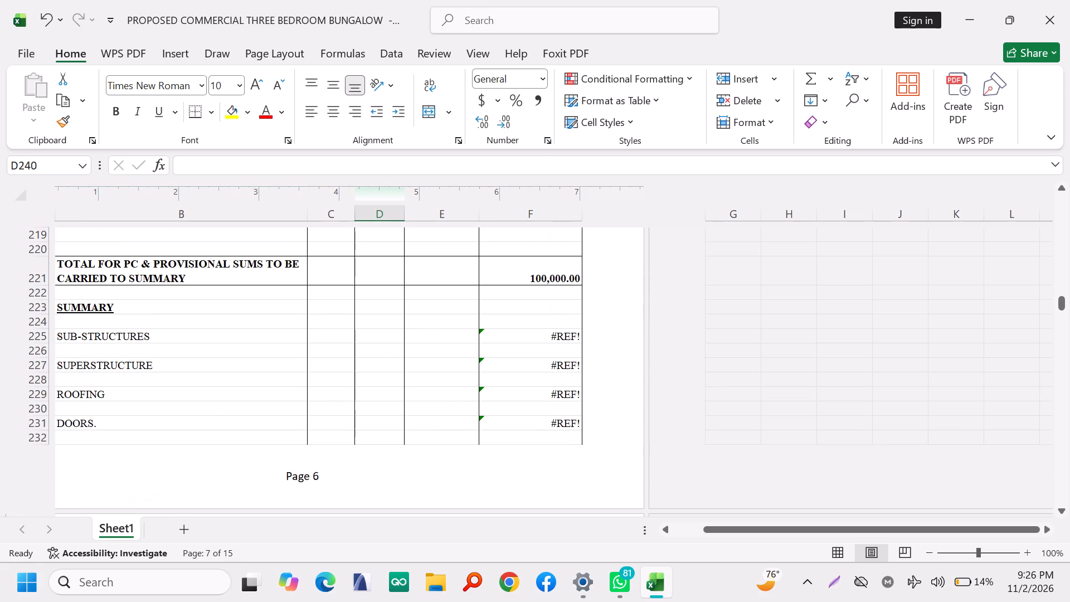
# Change the project title in cell B9 of the cover page to PROPOSED PERIMETRE WALL.
pyautogui.scroll(19, 354, 400)
pyautogui.scroll(18, 359, 382)
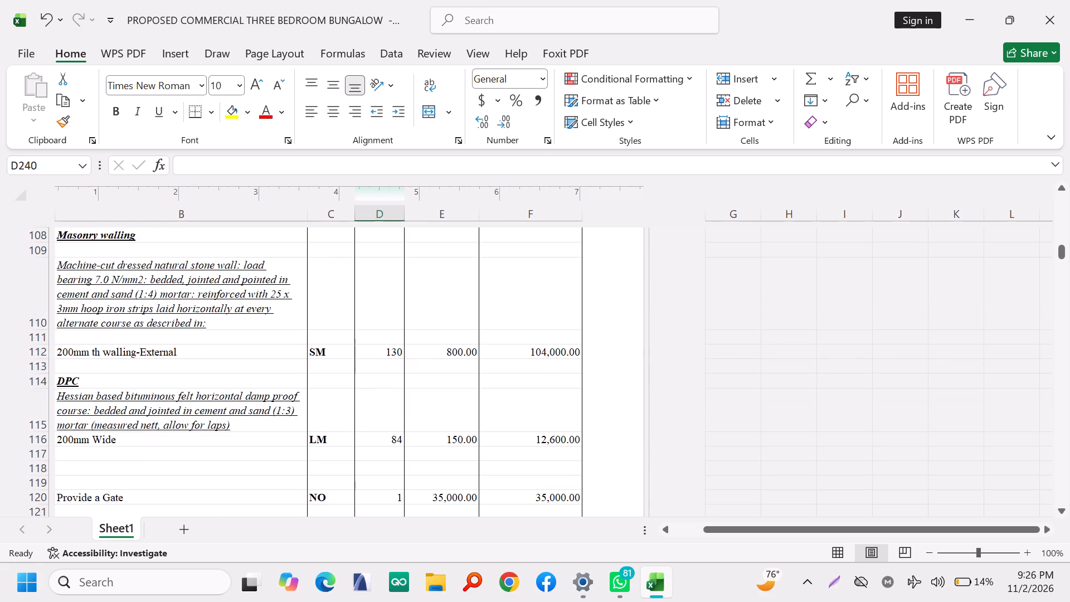
pyautogui.scroll(18, 405, 357)
pyautogui.scroll(6, 389, 352)
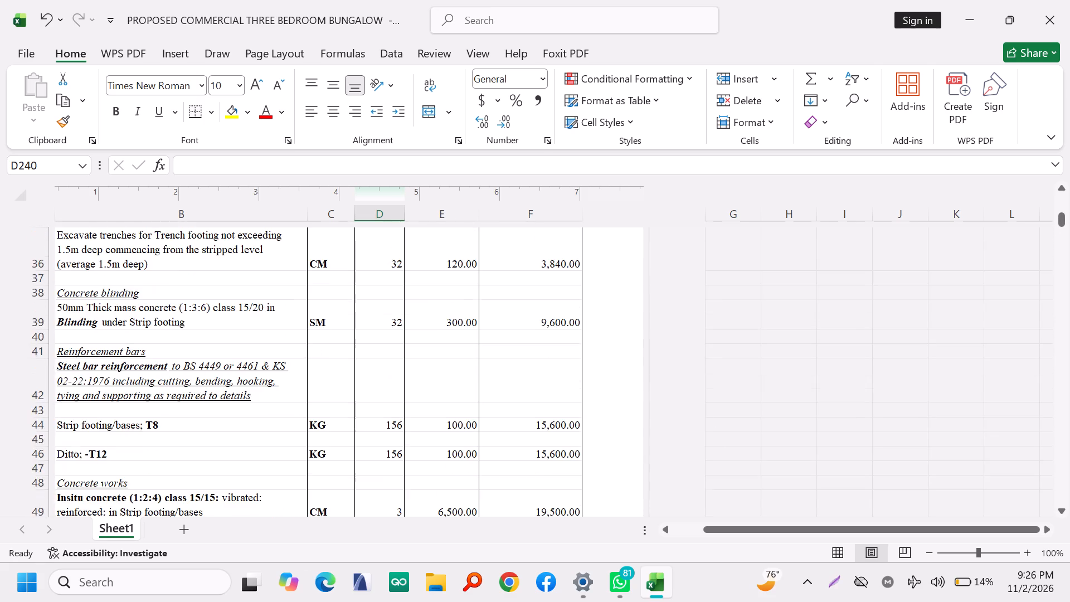
pyautogui.scroll(10, 392, 349)
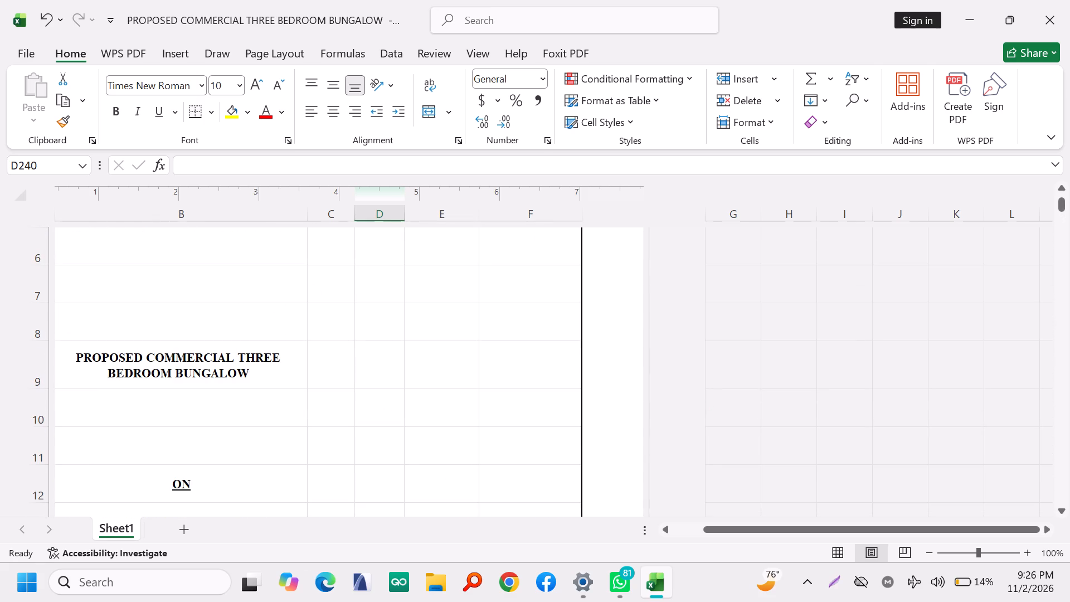
pyautogui.click(159, 356)
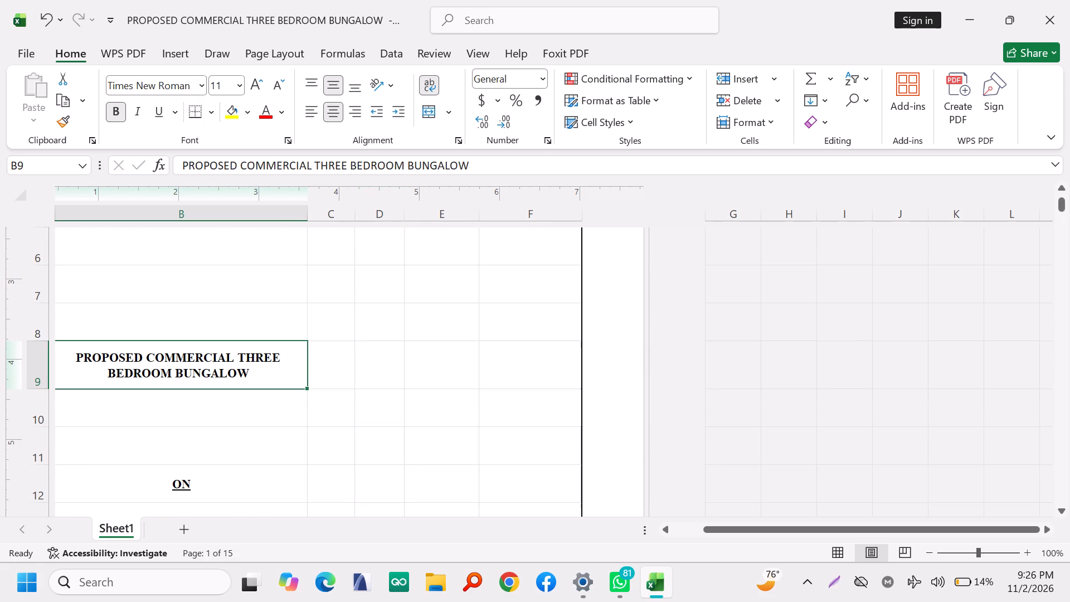
pyautogui.doubleClick(186, 360)
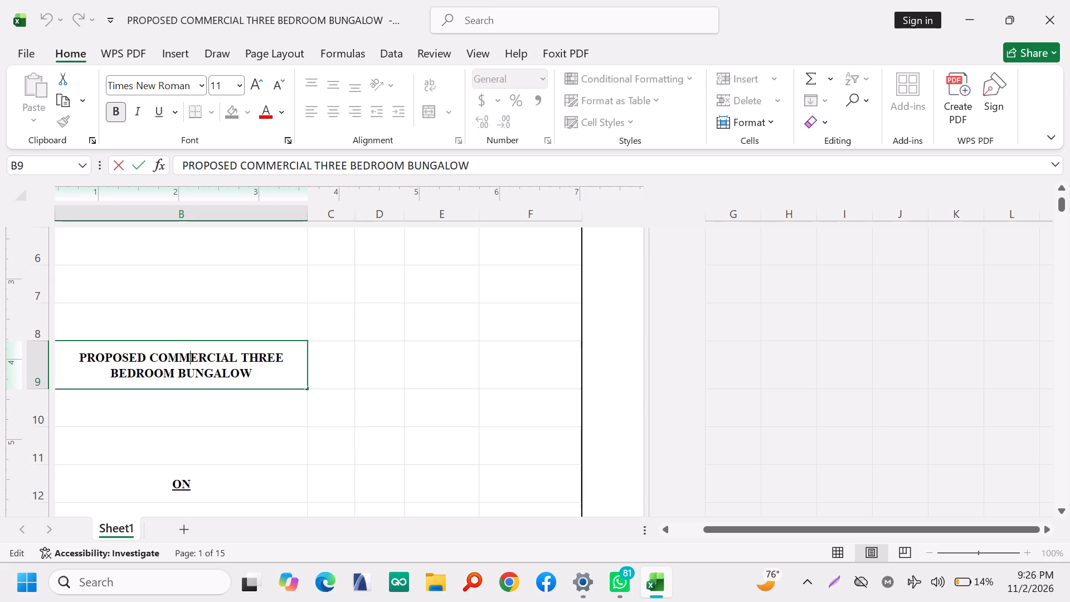
pyautogui.moveTo(249, 376); pyautogui.dragTo(151, 358)
pyautogui.press('p')
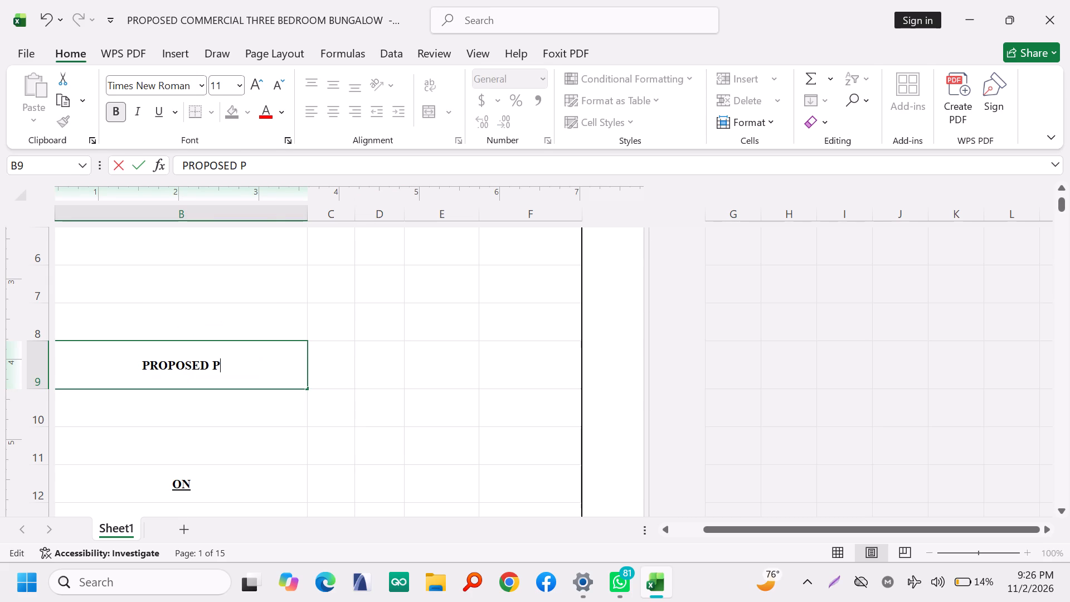
pyautogui.write('ERIMETT')
pyautogui.press('BackSpace')
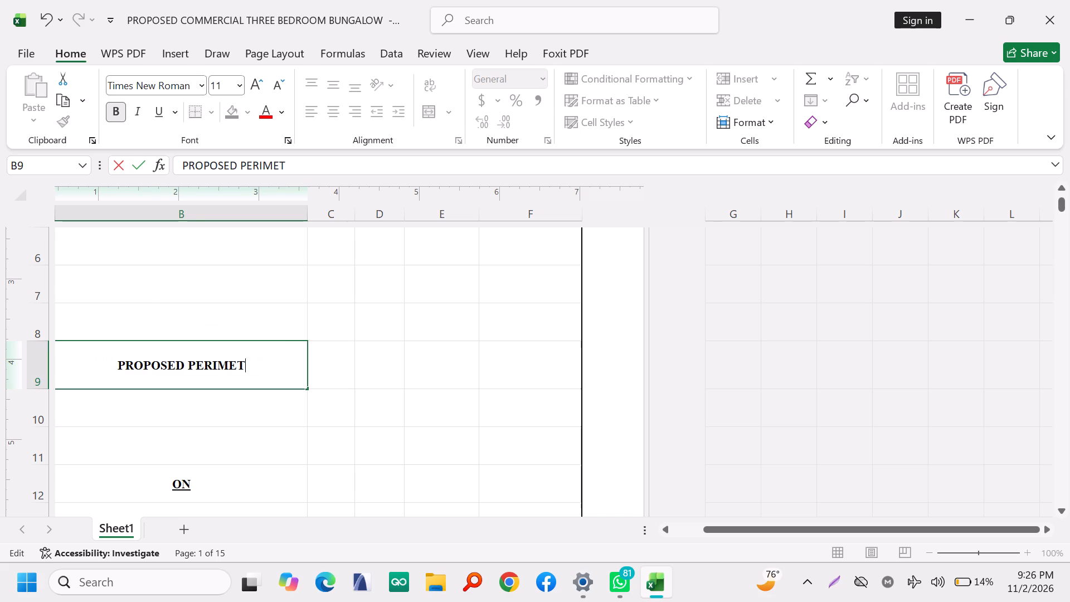
pyautogui.write('RE WALL')
pyautogui.press('space')
pyautogui.scroll(-1, 501, 389)
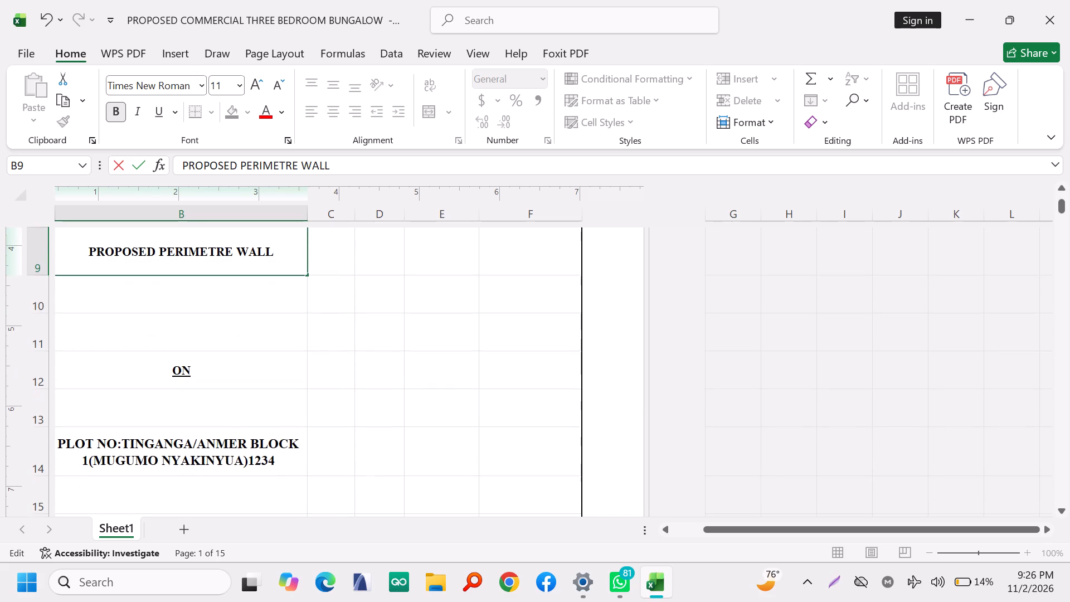
pyautogui.click(241, 449)
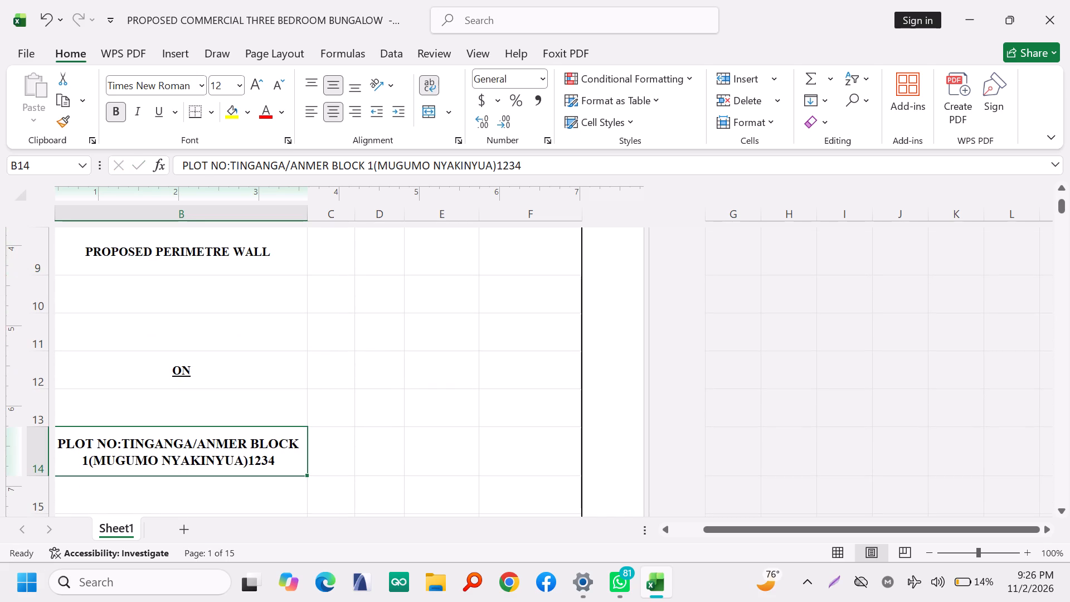
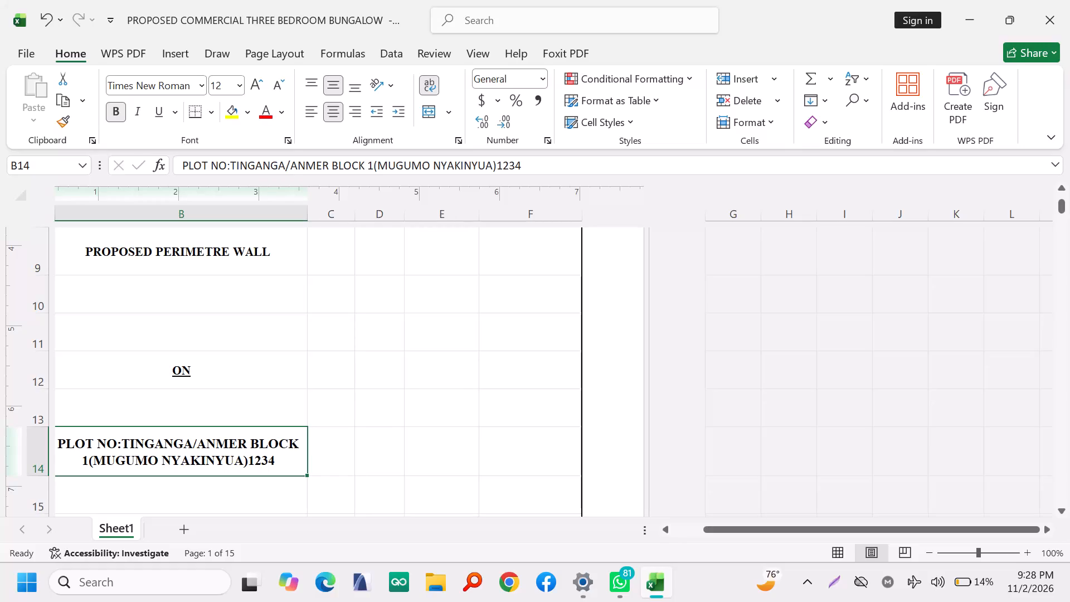
# Change the first place name in the cover page's plot number line, cell B14, to KAJIADO.
pyautogui.doubleClick(247, 455)
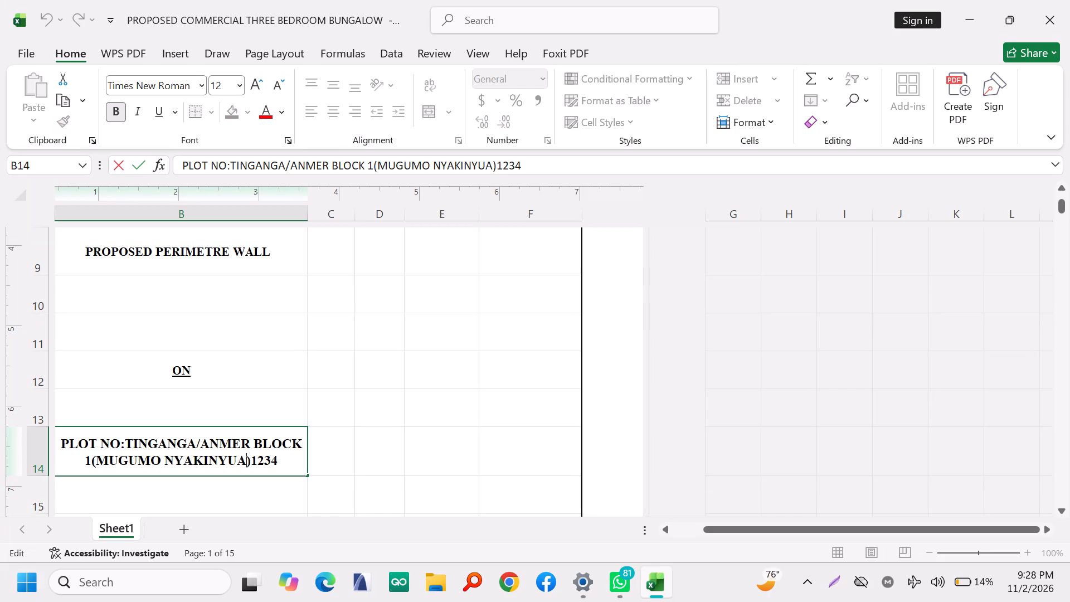
pyautogui.click(198, 442)
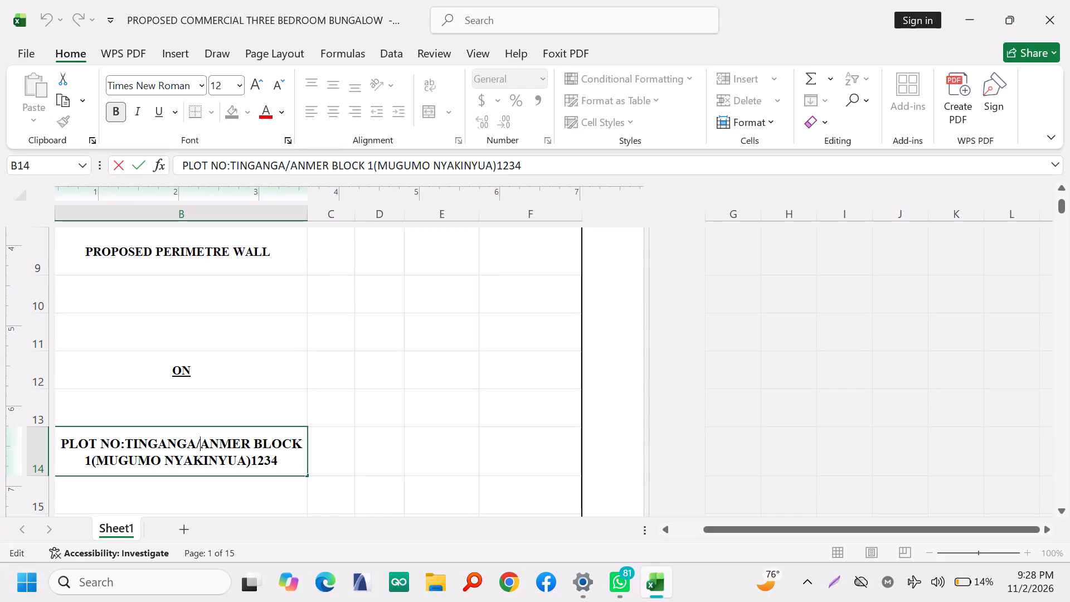
pyautogui.click(194, 442)
pyautogui.press('BackSpace')
pyautogui.press('BackSpace')
pyautogui.press('BackSpace')
pyautogui.press('BackSpace')
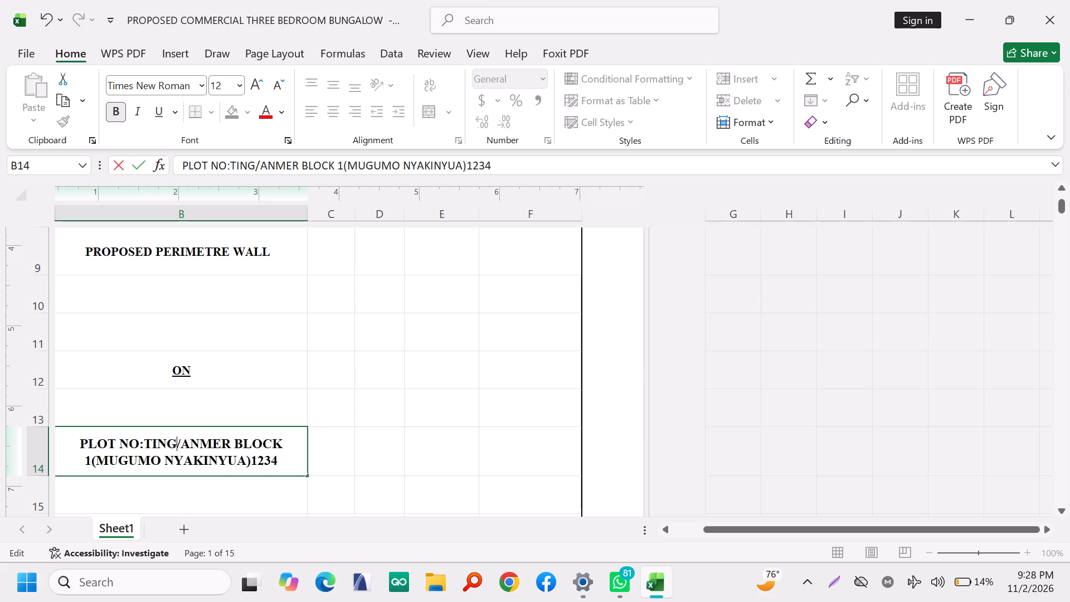
pyautogui.press('BackSpace')
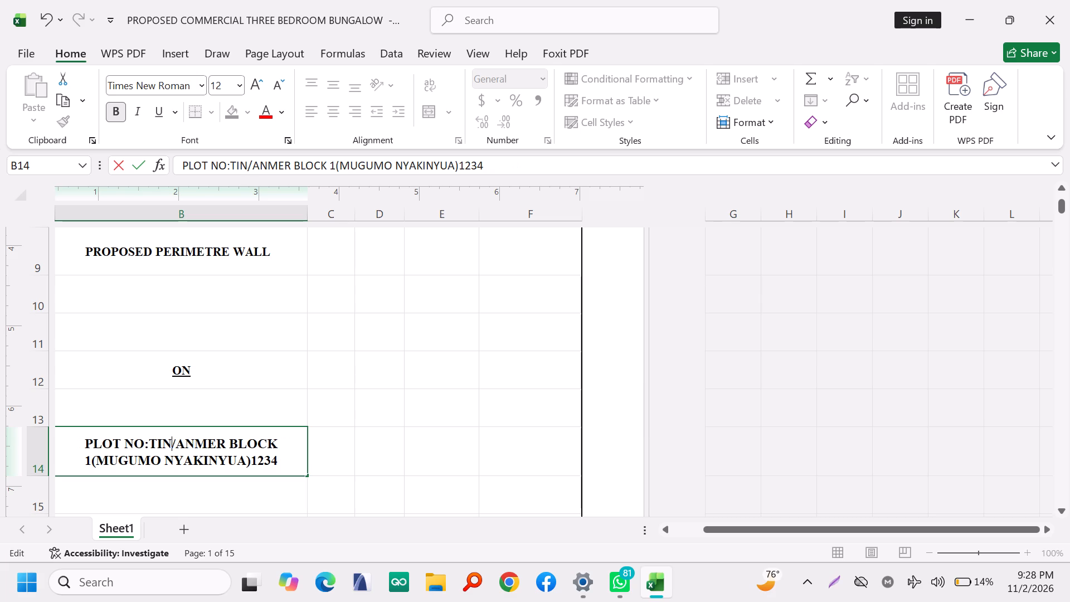
pyautogui.press('BackSpace')
pyautogui.press('BackSpace')
pyautogui.press('BackSpace')
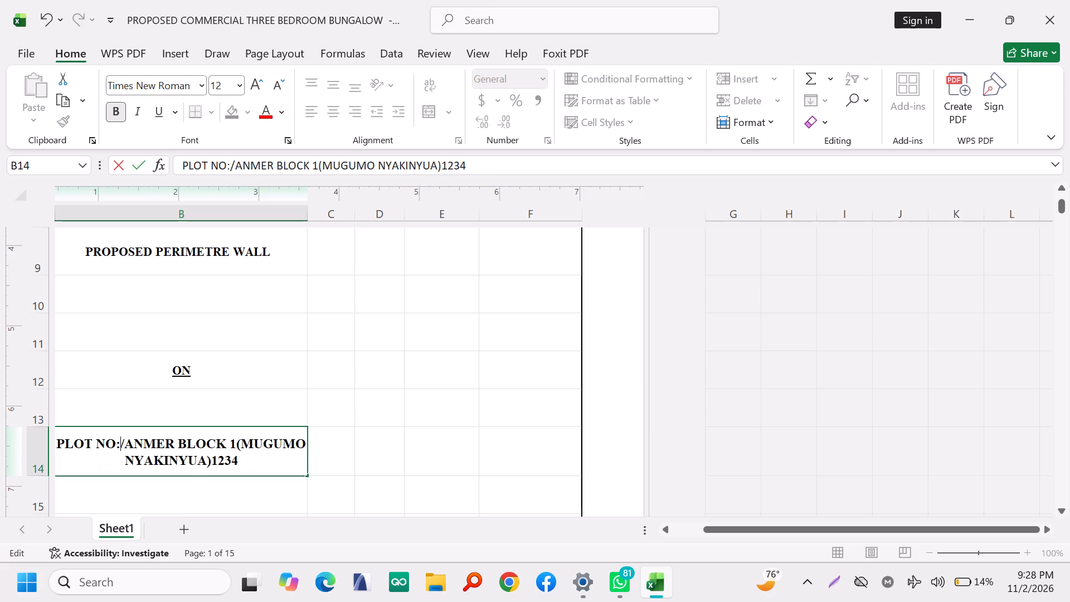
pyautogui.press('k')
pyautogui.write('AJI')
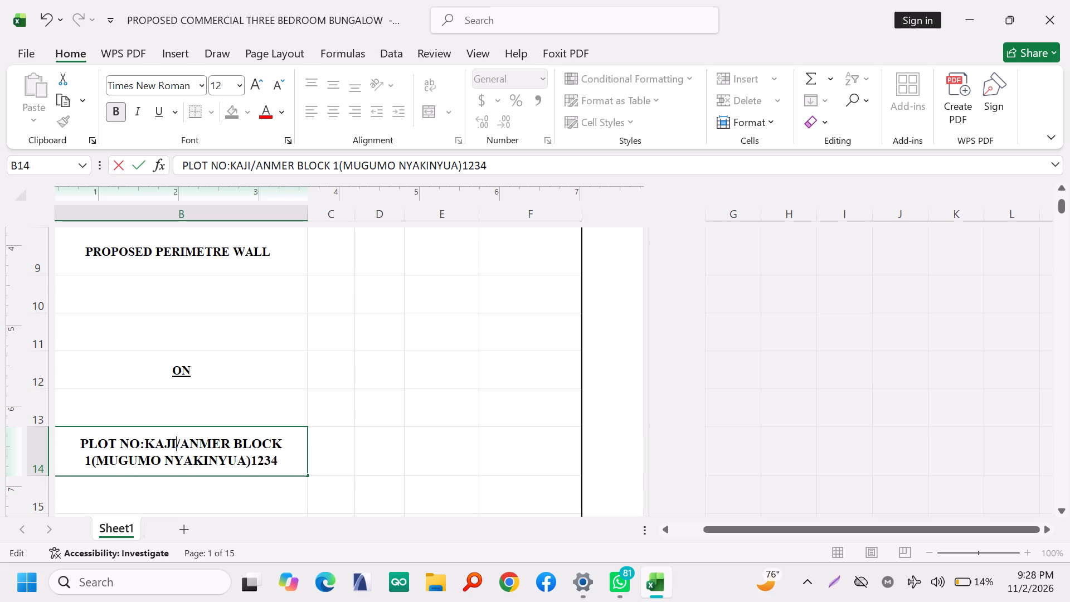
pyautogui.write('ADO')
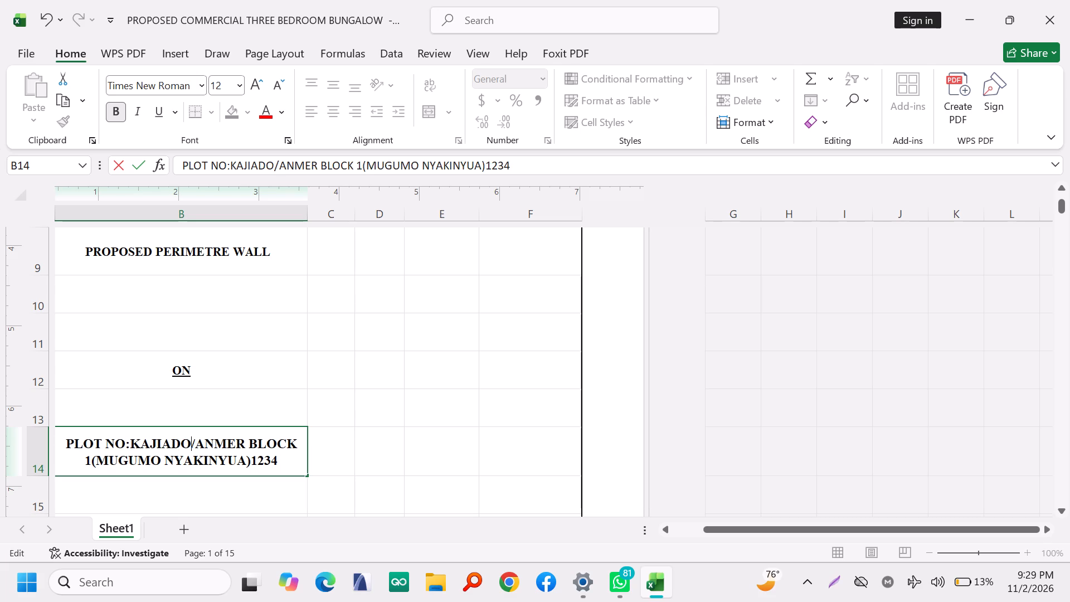
# Change the place name after the slash in cell B14 to KAPUTIEI, keeping a space before BLOCK.
pyautogui.click(249, 442)
pyautogui.press('BackSpace')
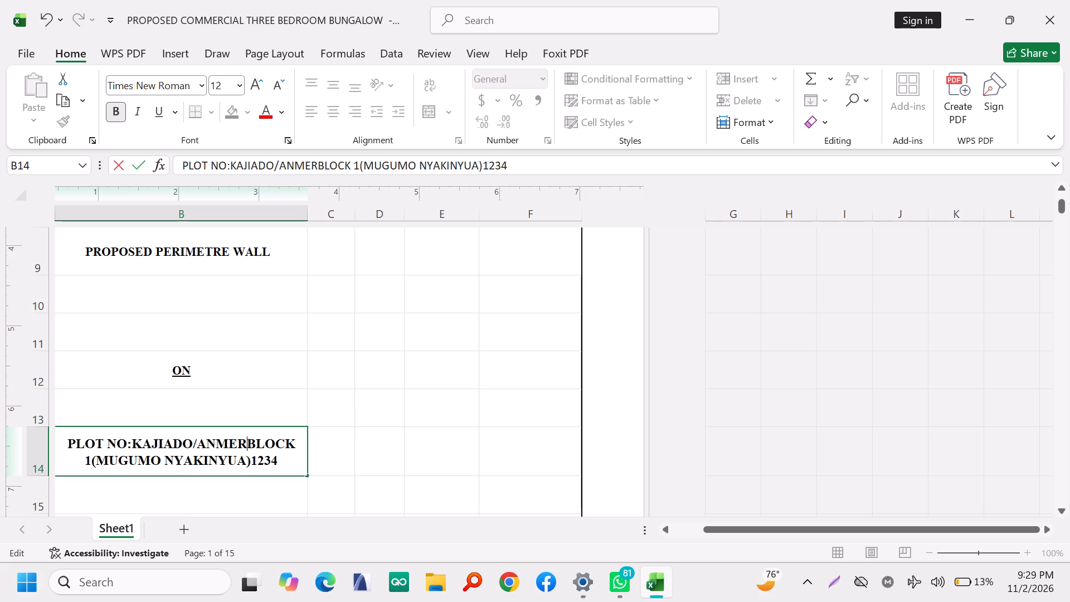
pyautogui.press('BackSpace')
pyautogui.press('BackSpace')
pyautogui.press('BackSpace')
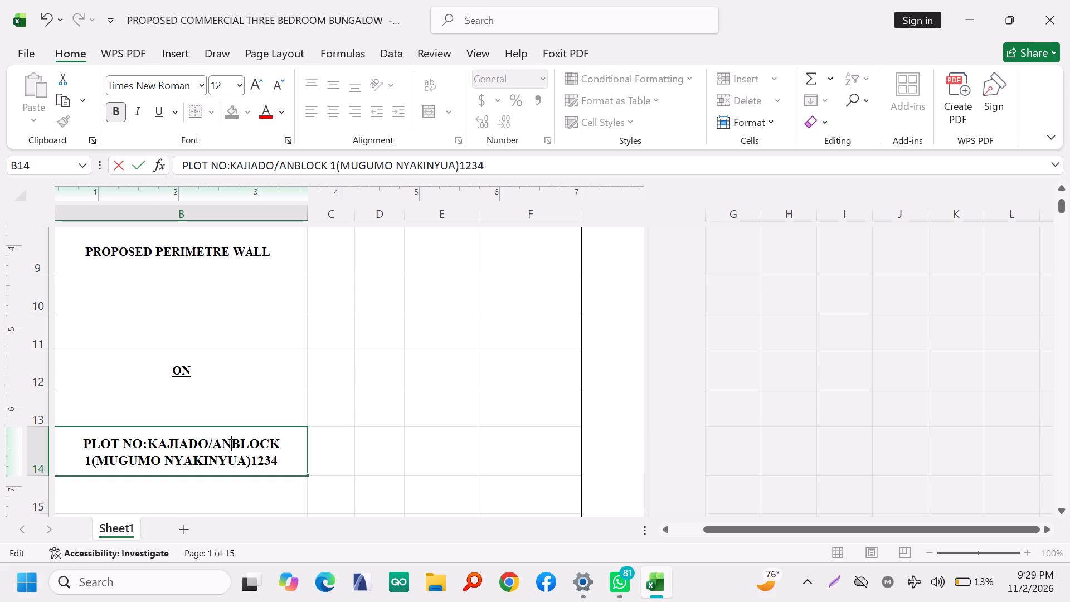
pyautogui.press('BackSpace')
pyautogui.press('BackSpace')
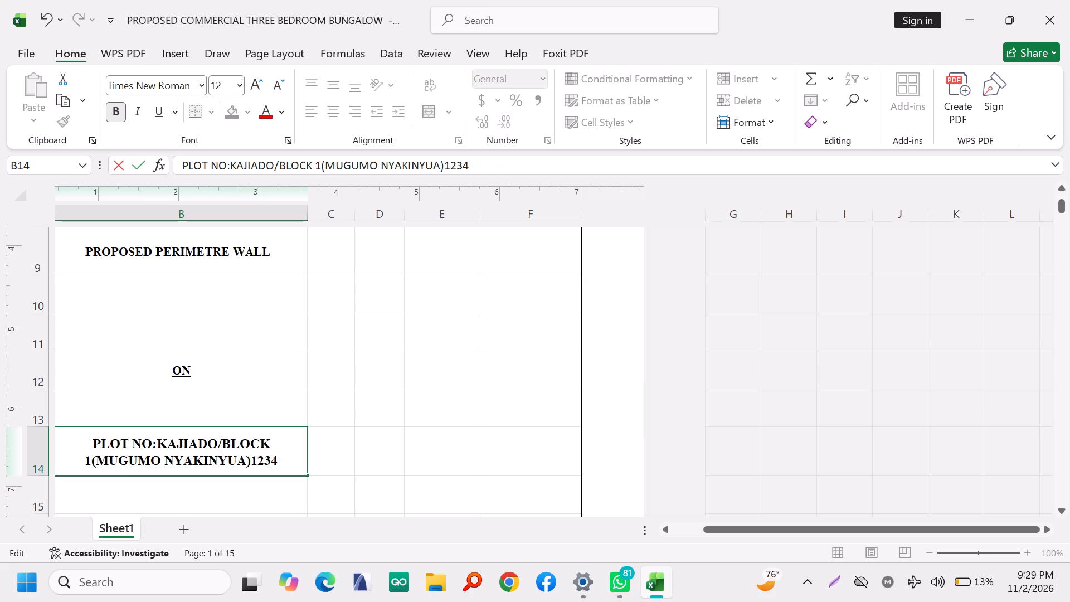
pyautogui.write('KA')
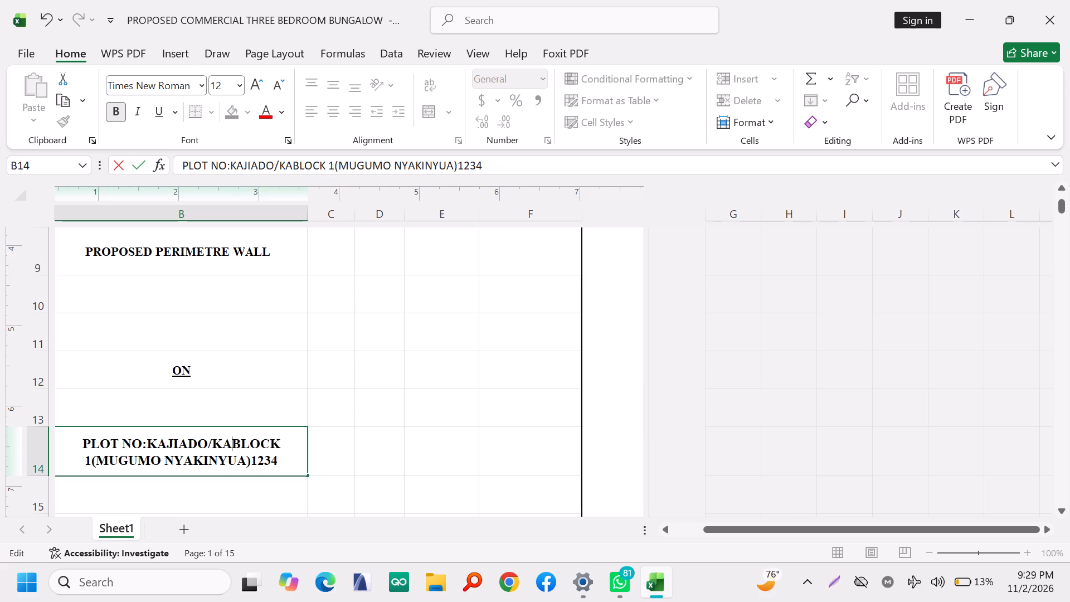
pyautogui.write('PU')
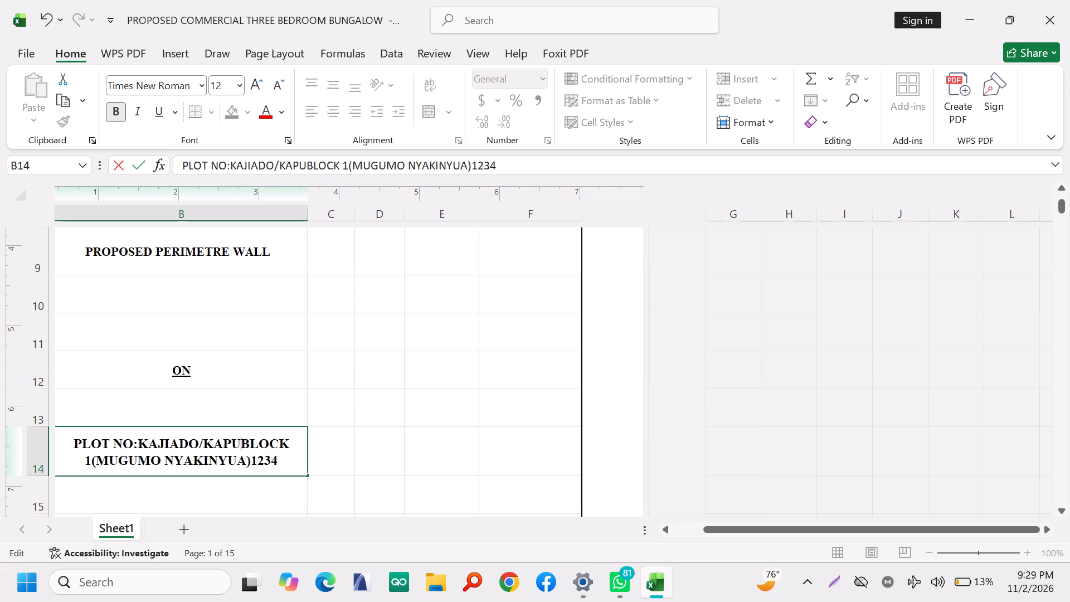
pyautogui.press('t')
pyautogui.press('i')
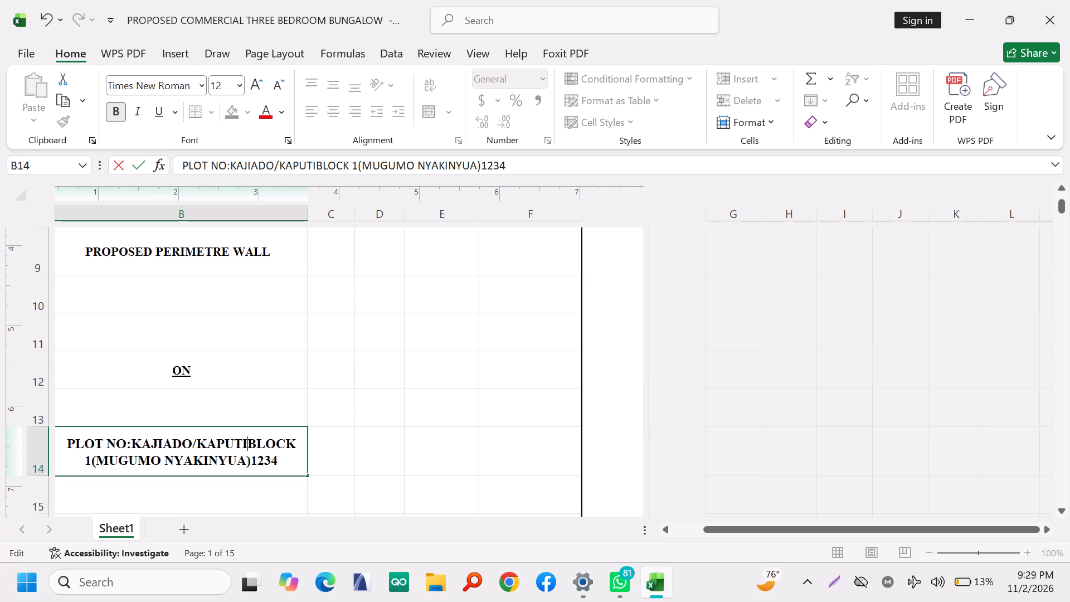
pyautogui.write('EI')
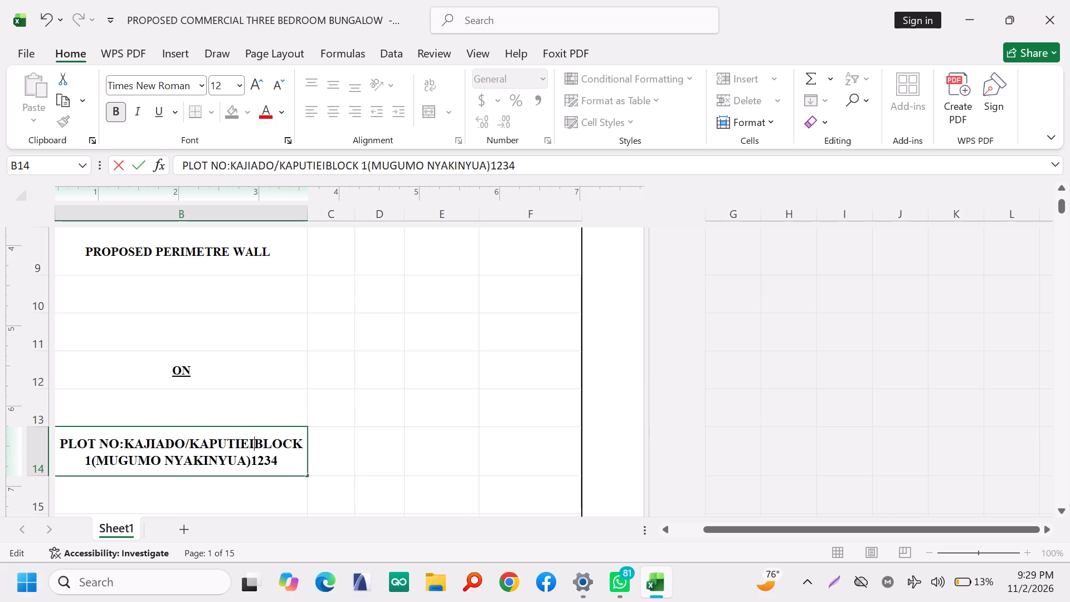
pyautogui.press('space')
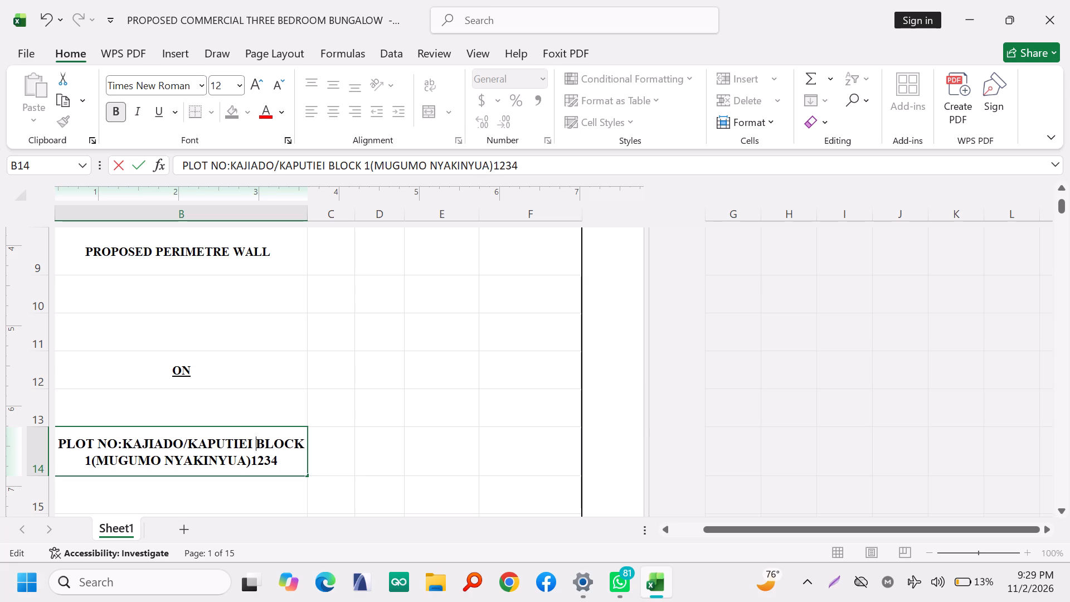
pyautogui.click(312, 448)
pyautogui.click(270, 448)
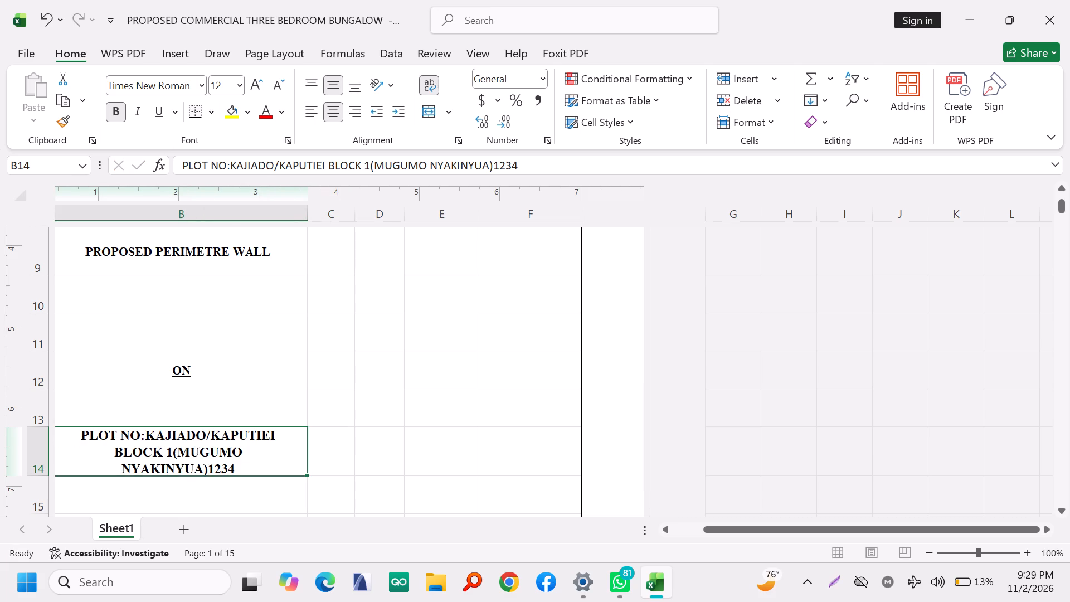
# Replace the word BLOCK in the plot number line of cell B14 with NORTH.
pyautogui.doubleClick(246, 448)
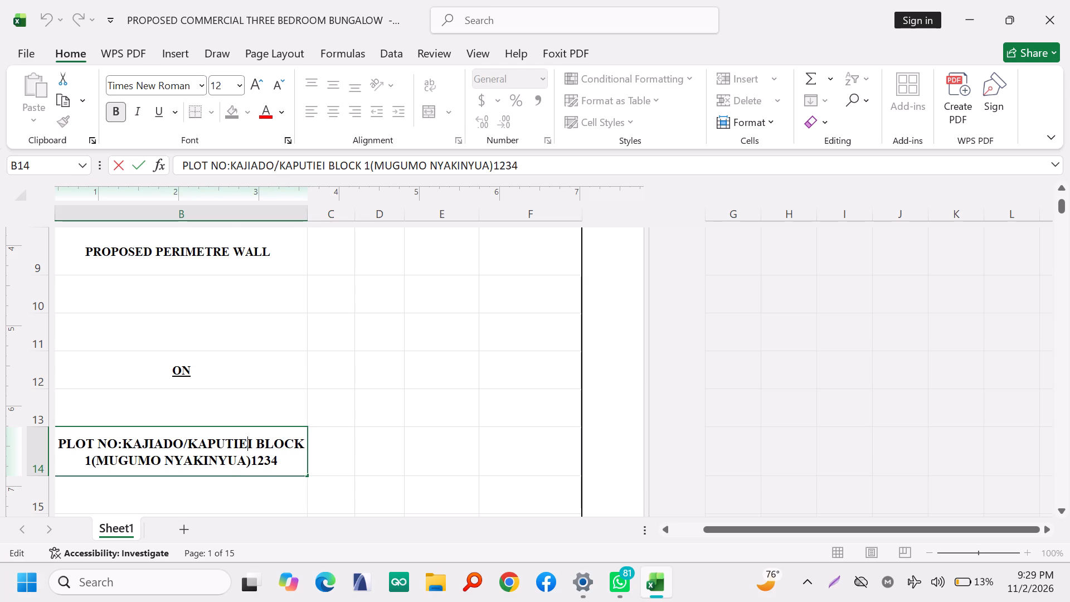
pyautogui.click(301, 448)
pyautogui.press('BackSpace')
pyautogui.press('BackSpace')
pyautogui.press('BackSpace')
pyautogui.press('BackSpace')
pyautogui.press('BackSpace')
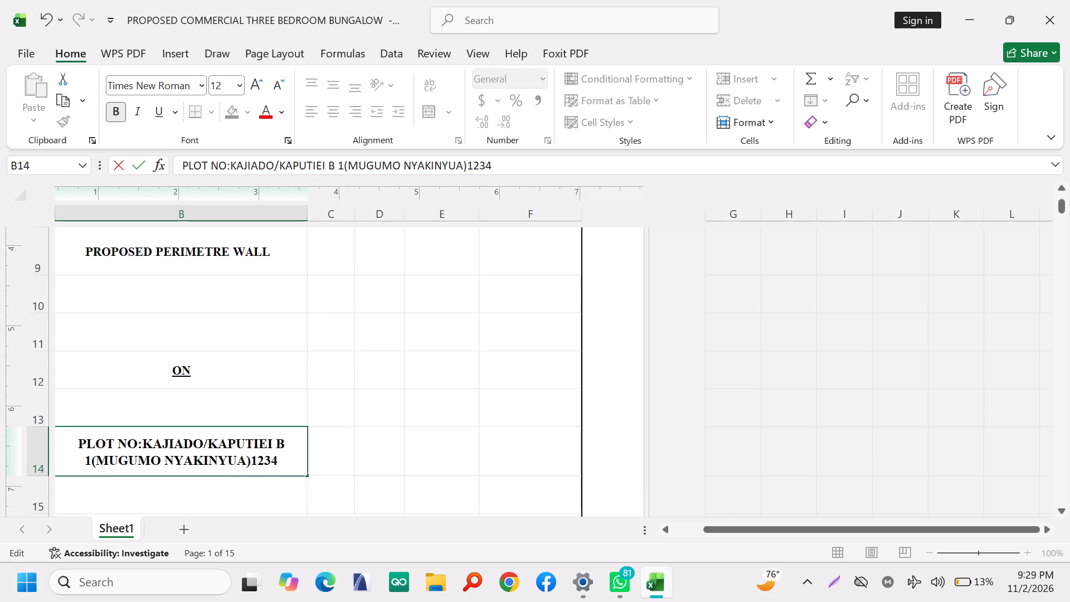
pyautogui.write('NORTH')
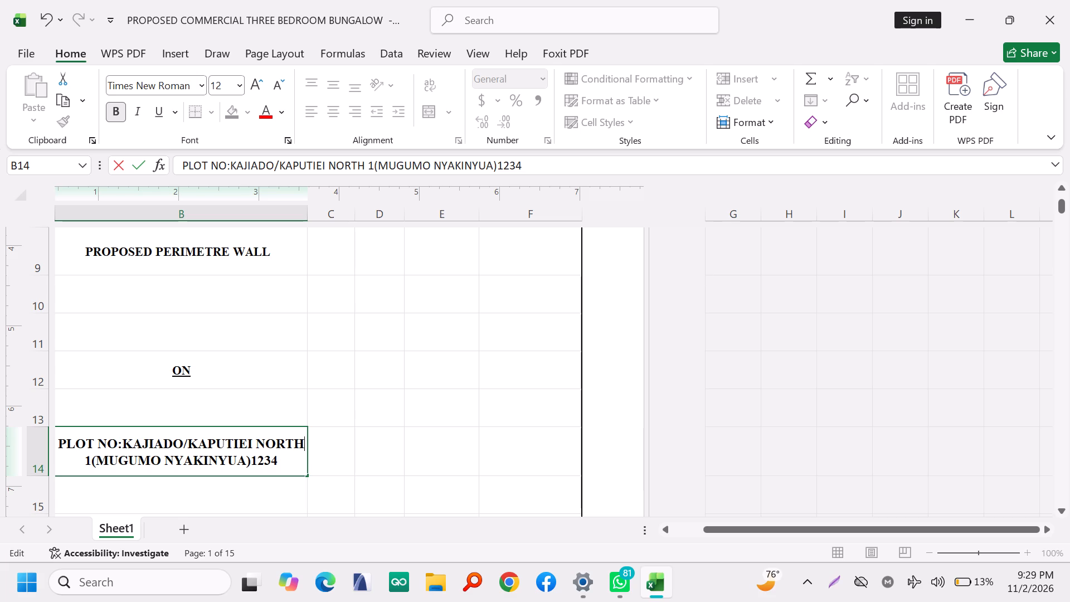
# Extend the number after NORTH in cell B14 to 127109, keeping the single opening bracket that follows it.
pyautogui.click(95, 465)
pyautogui.click(91, 462)
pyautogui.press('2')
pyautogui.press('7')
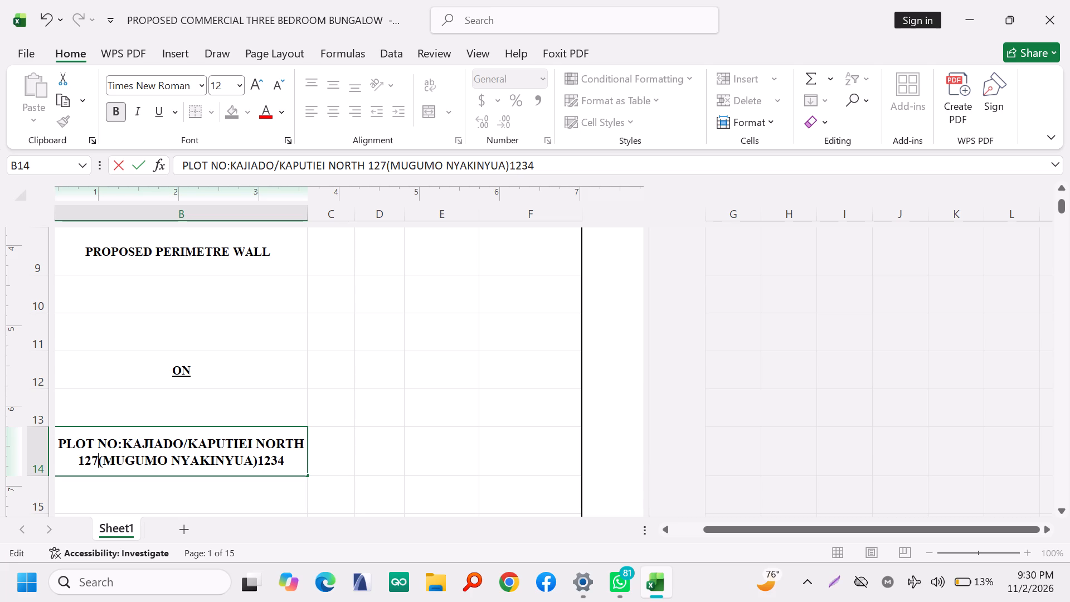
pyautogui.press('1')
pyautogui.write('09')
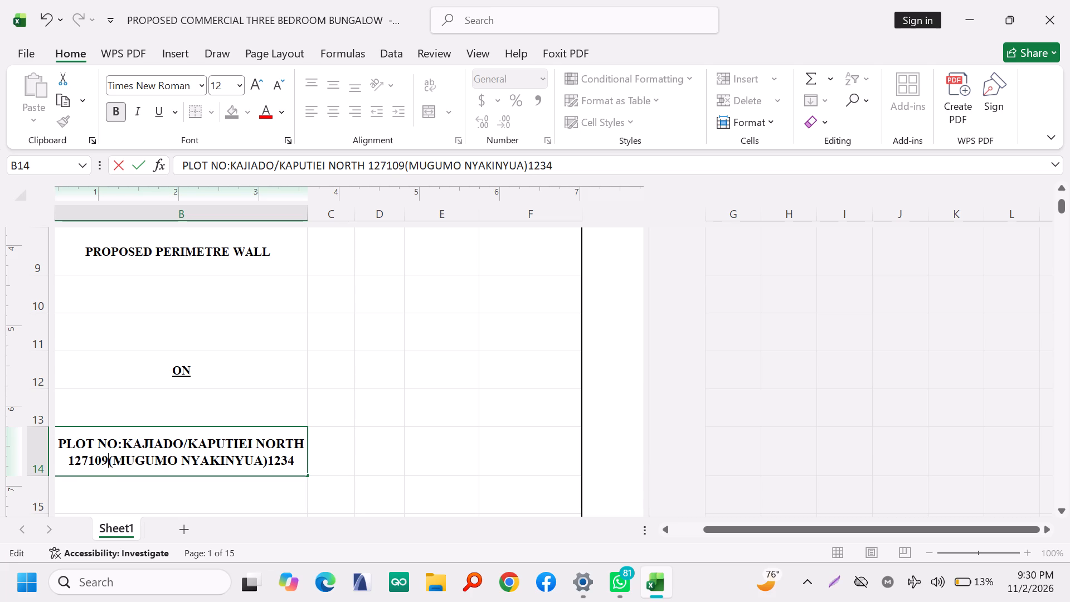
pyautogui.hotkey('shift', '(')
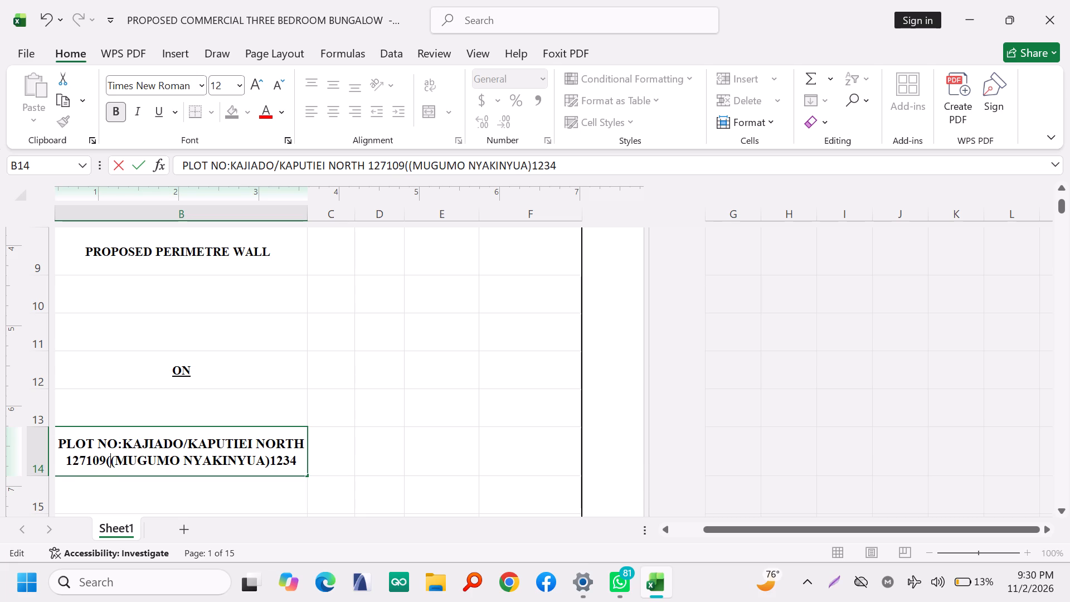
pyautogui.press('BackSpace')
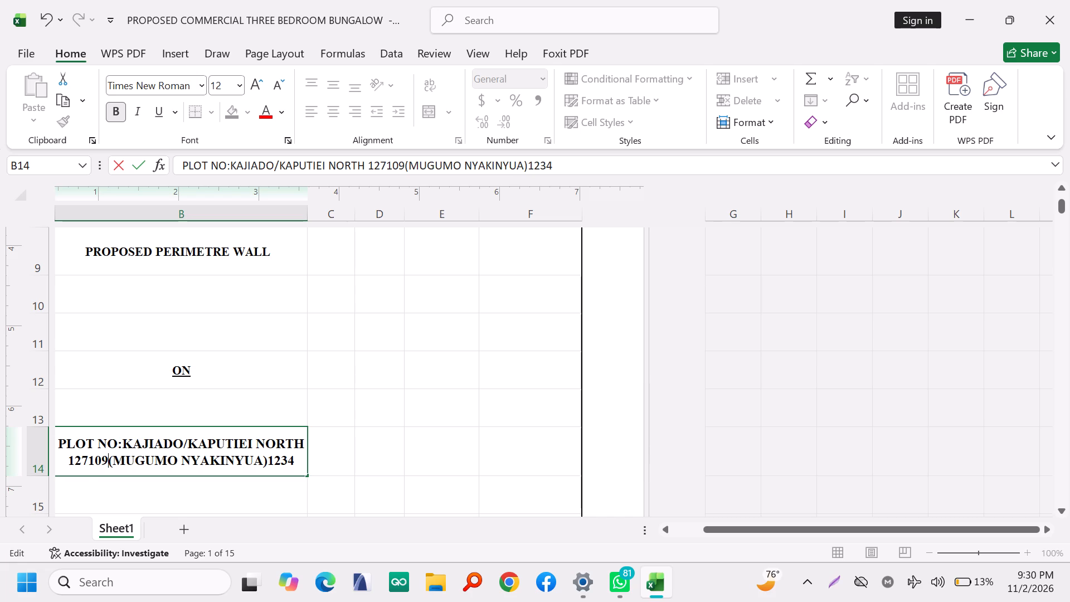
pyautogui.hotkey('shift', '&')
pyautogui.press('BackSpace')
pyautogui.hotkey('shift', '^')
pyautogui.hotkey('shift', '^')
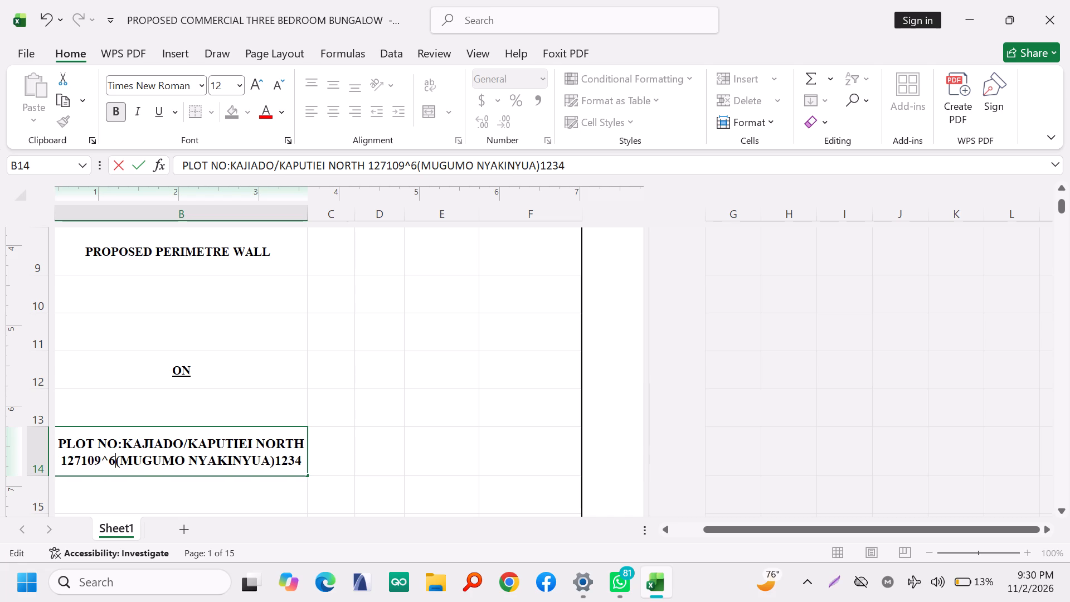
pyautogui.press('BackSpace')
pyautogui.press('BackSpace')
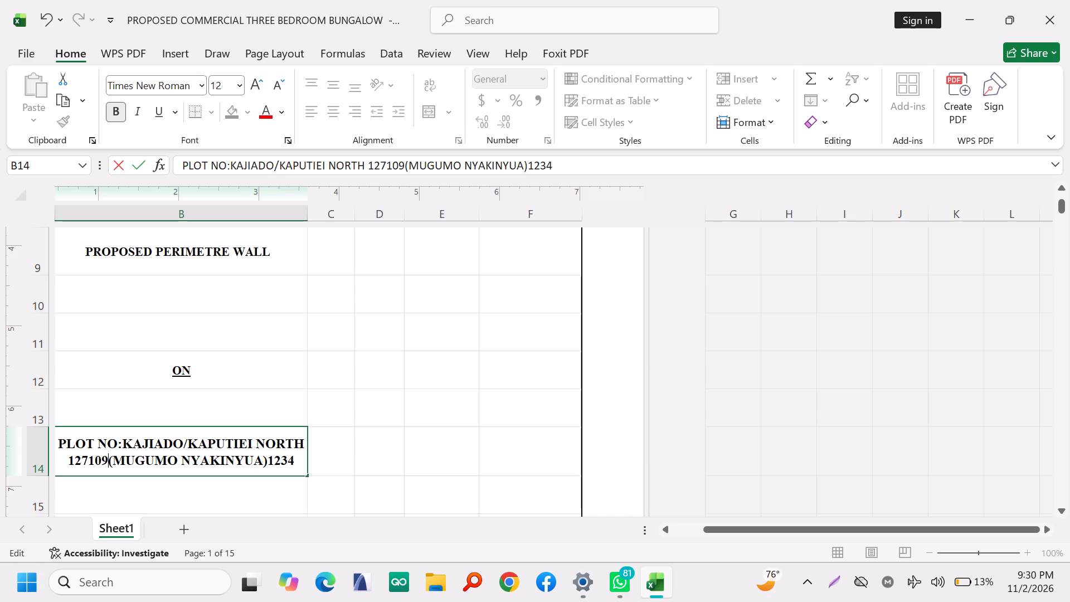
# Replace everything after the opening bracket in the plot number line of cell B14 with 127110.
pyautogui.click(263, 463)
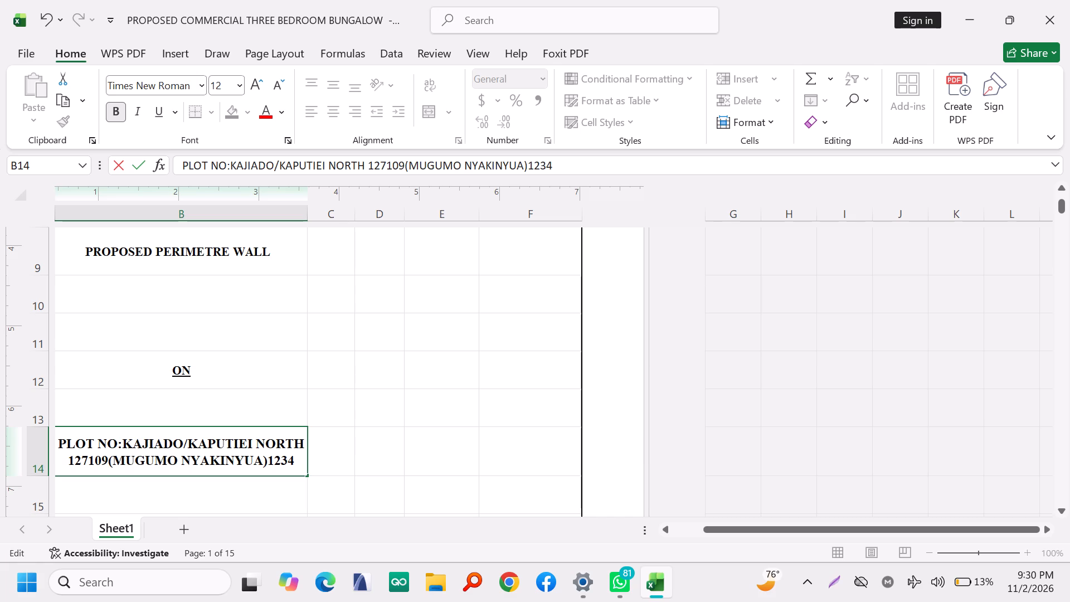
pyautogui.click(268, 460)
pyautogui.press('BackSpace')
pyautogui.press('BackSpace')
pyautogui.press('BackSpace')
pyautogui.press('BackSpace')
pyautogui.press('BackSpace')
pyautogui.press('BackSpace')
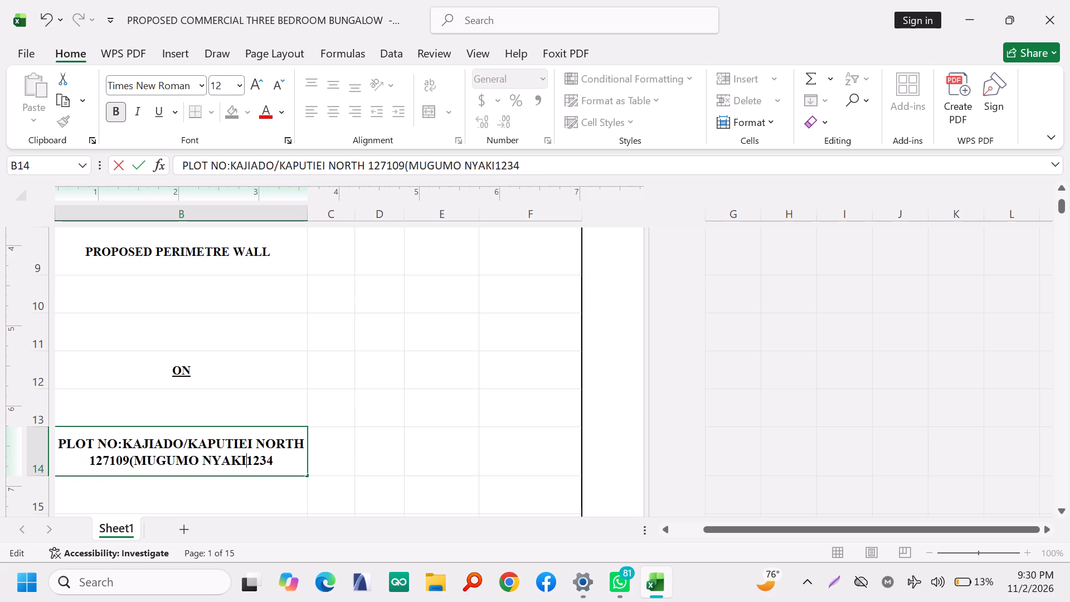
pyautogui.press('BackSpace')
pyautogui.press('BackSpace')
pyautogui.press('BackSpace')
pyautogui.press('BackSpace')
pyautogui.press('BackSpace')
pyautogui.press('BackSpace')
pyautogui.press('BackSpace')
pyautogui.press('BackSpace')
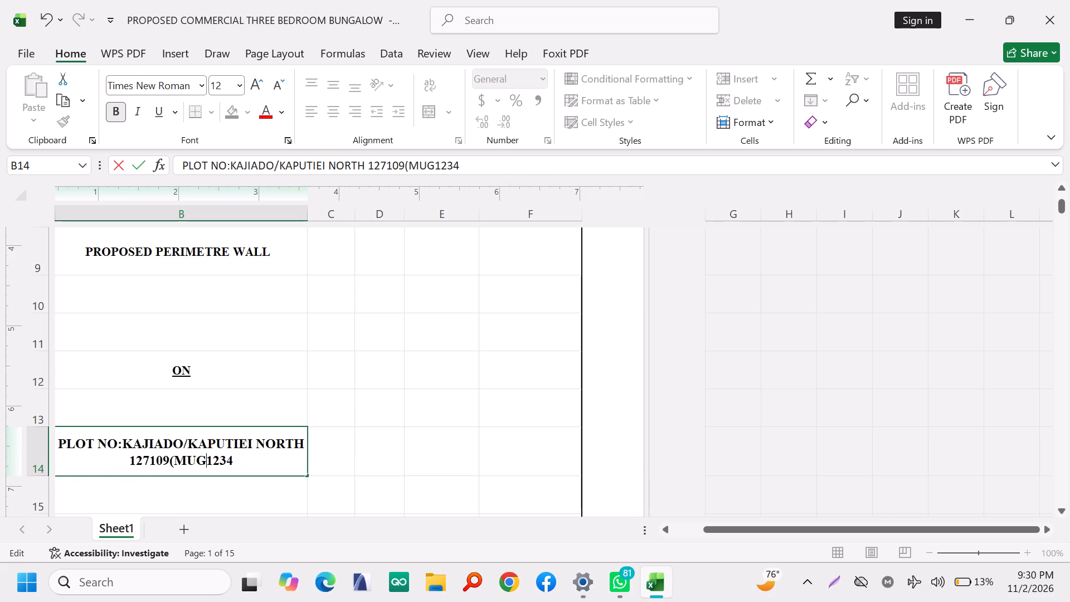
pyautogui.press('BackSpace')
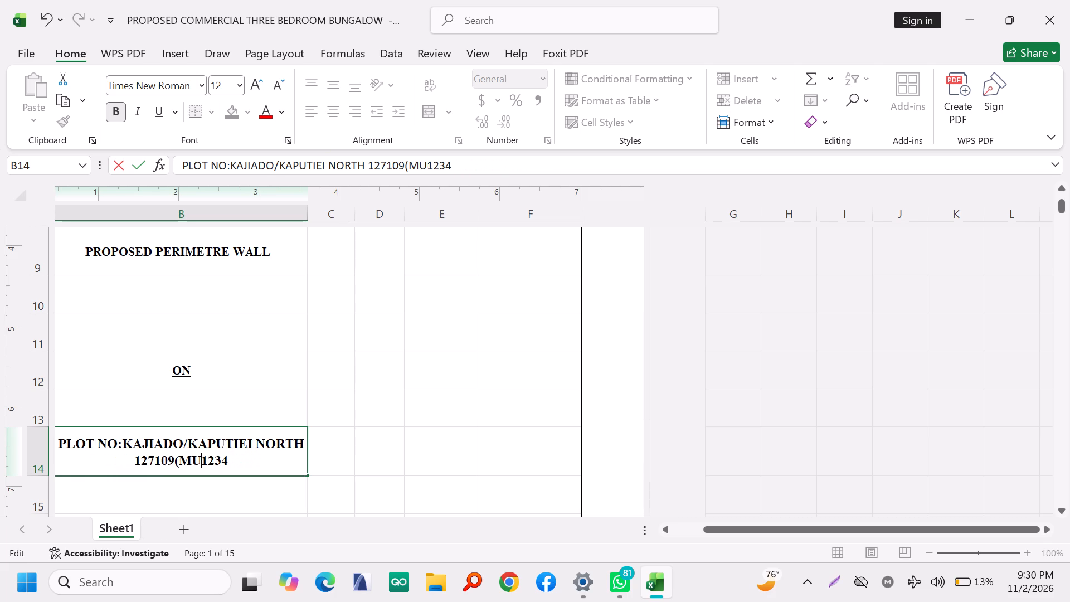
pyautogui.press('BackSpace')
pyautogui.press('BackSpace')
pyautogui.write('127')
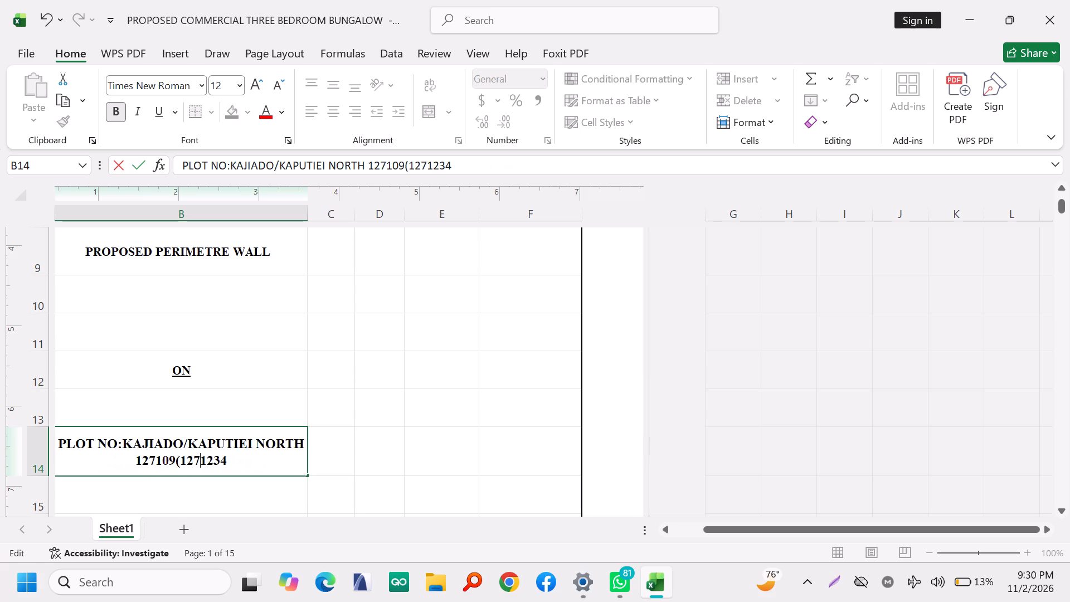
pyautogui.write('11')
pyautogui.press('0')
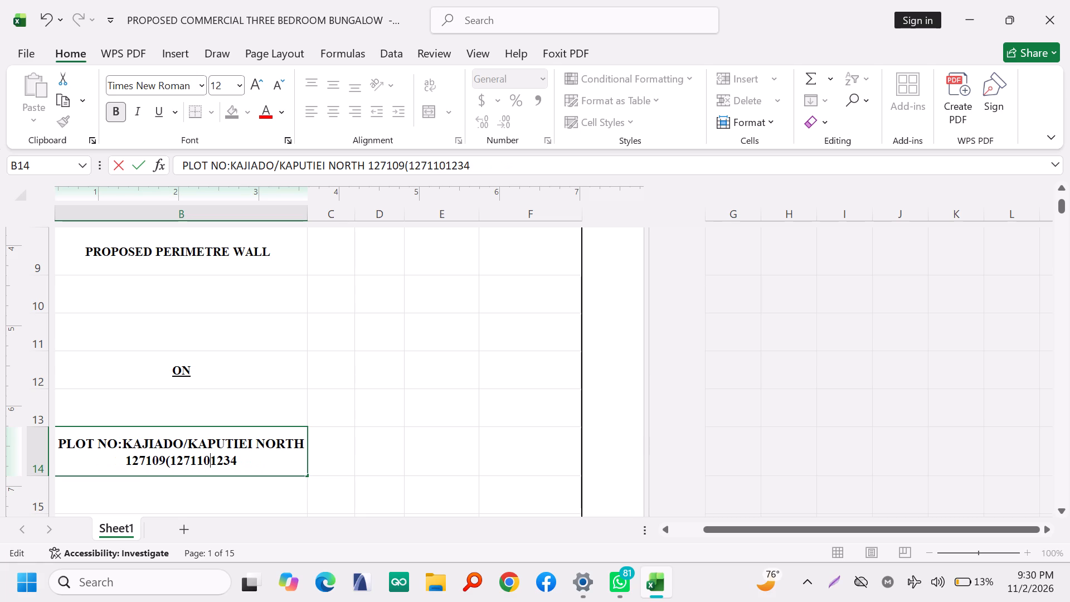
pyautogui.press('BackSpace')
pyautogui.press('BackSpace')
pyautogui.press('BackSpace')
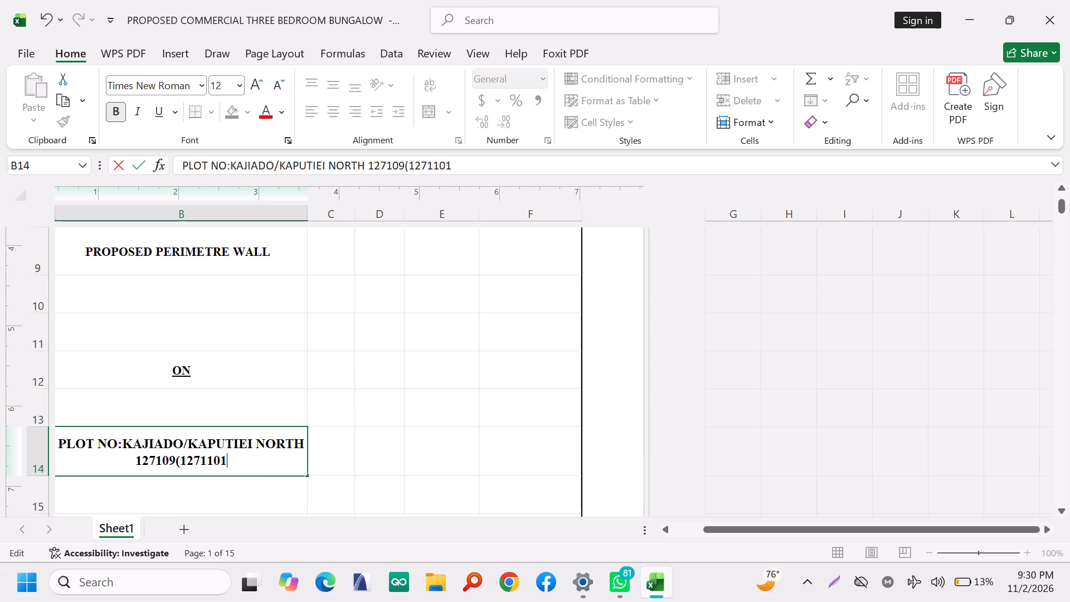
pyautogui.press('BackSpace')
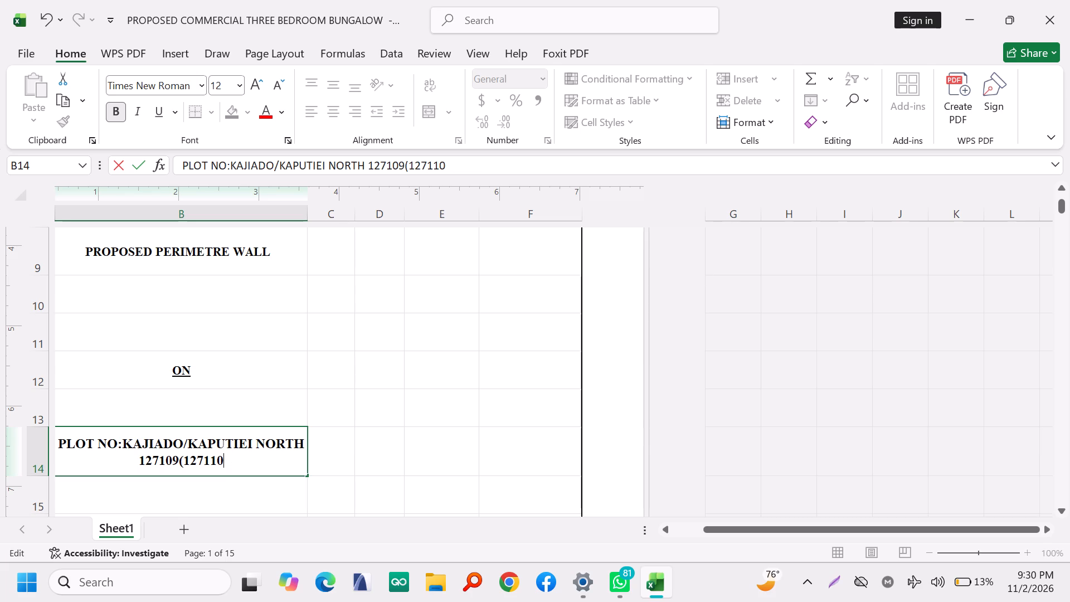
# Replace the client name in cell B19 of the cover page with the new client's full name in capitals.
pyautogui.scroll(-1, 286, 424)
pyautogui.scroll(-1, 216, 453)
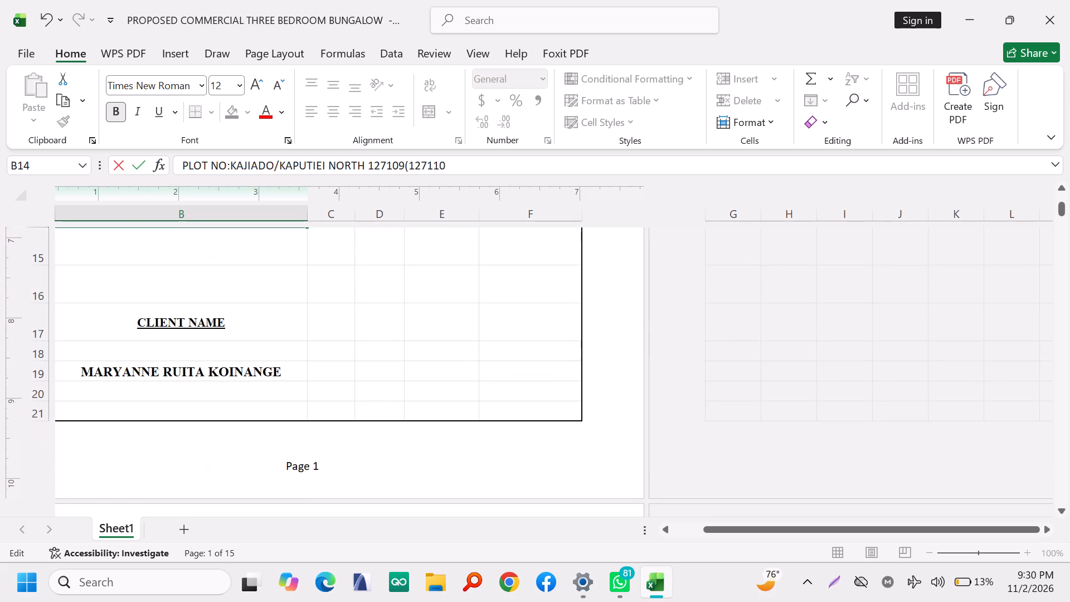
pyautogui.click(232, 372)
pyautogui.click(232, 372)
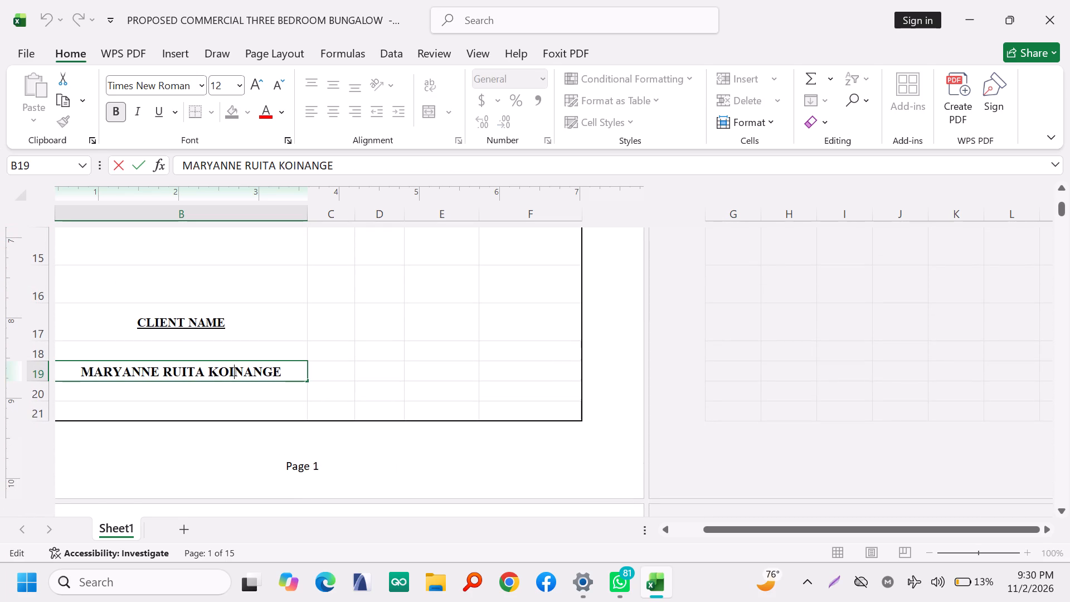
pyautogui.click(294, 368)
pyautogui.press('BackSpace')
pyautogui.press('BackSpace')
pyautogui.press('BackSpace')
pyautogui.press('BackSpace')
pyautogui.press('BackSpace')
pyautogui.press('BackSpace')
pyautogui.press('BackSpace')
pyautogui.press('BackSpace')
pyautogui.press('BackSpace')
pyautogui.press('BackSpace')
pyautogui.press('BackSpace')
pyautogui.press('BackSpace')
pyautogui.press('BackSpace')
pyautogui.press('BackSpace')
pyautogui.press('BackSpace')
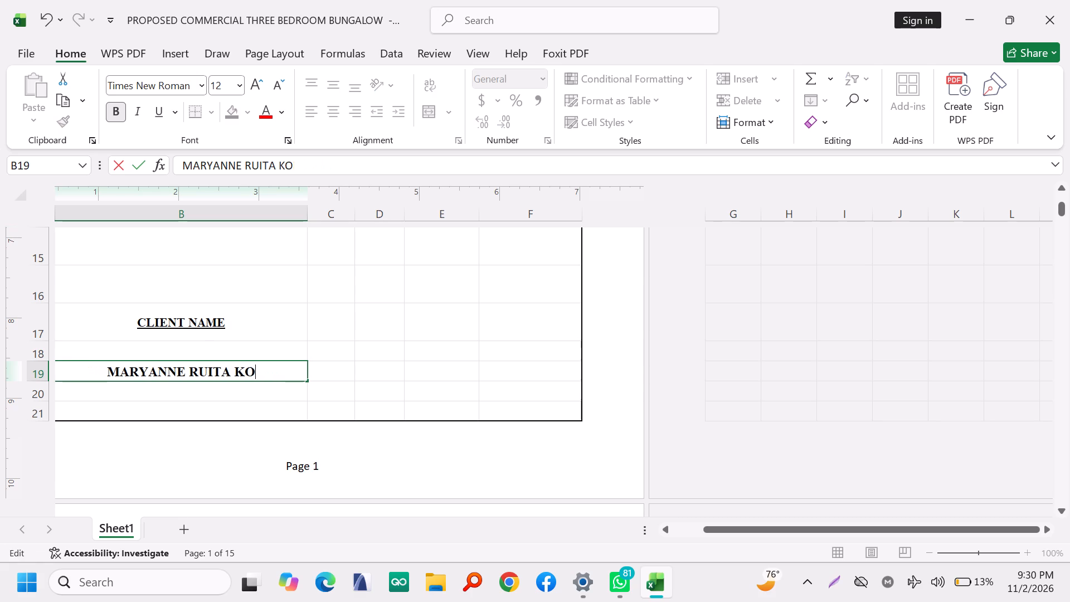
pyautogui.press('BackSpace')
pyautogui.press('BackSpace')
pyautogui.press('BackSpace')
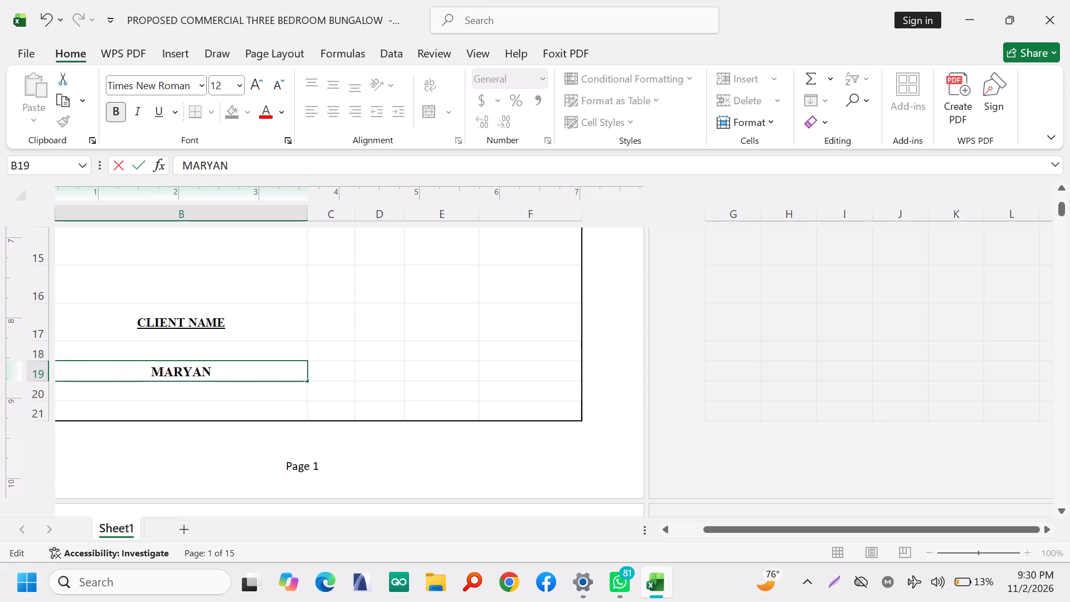
pyautogui.press('BackSpace')
pyautogui.press('BackSpace')
pyautogui.press('BackSpace')
pyautogui.press('BackSpace')
pyautogui.press('BackSpace')
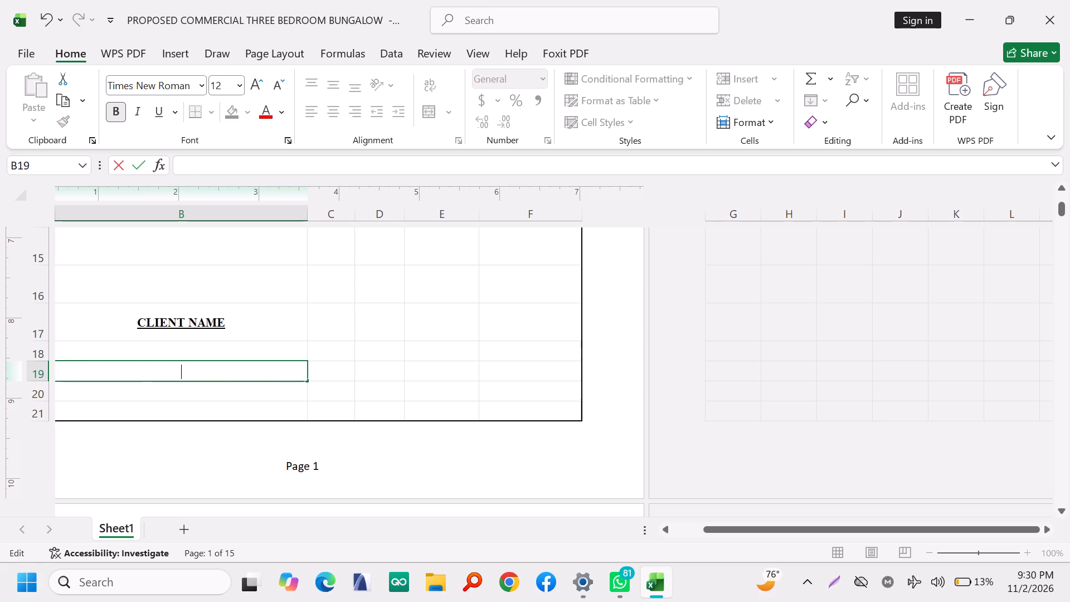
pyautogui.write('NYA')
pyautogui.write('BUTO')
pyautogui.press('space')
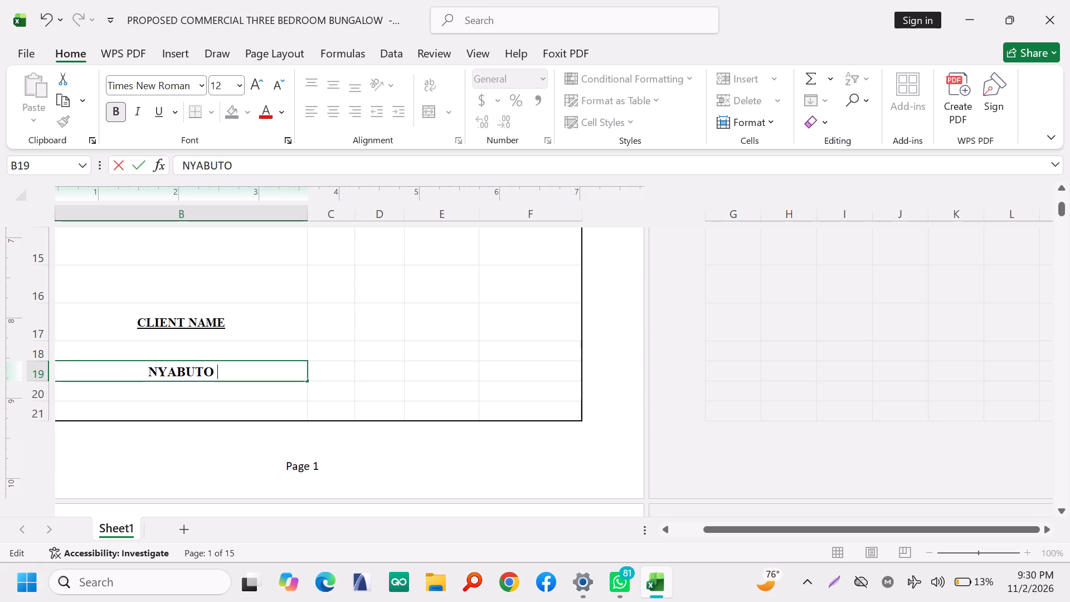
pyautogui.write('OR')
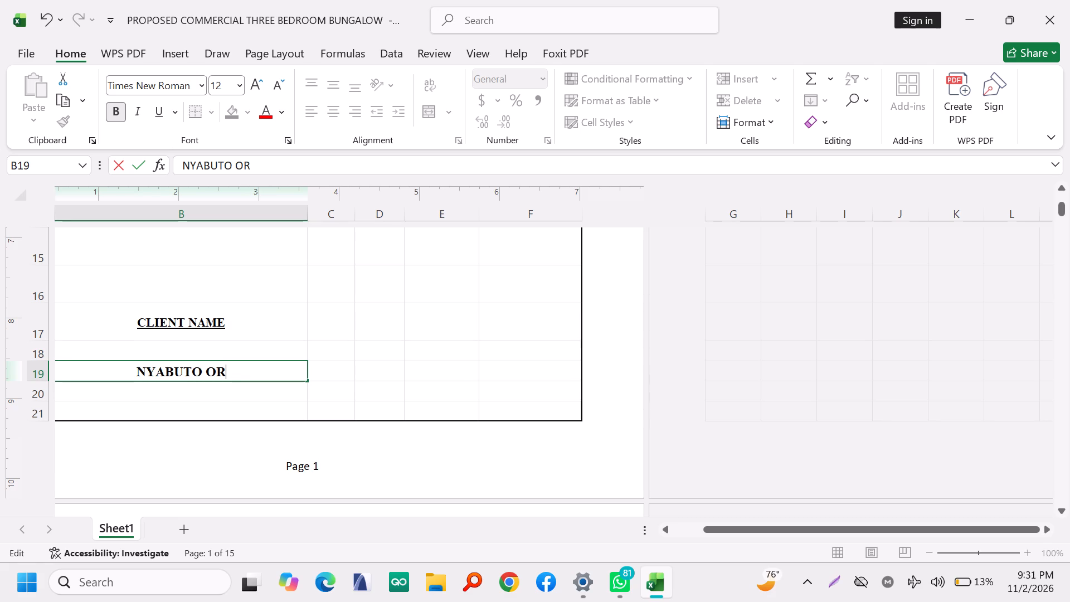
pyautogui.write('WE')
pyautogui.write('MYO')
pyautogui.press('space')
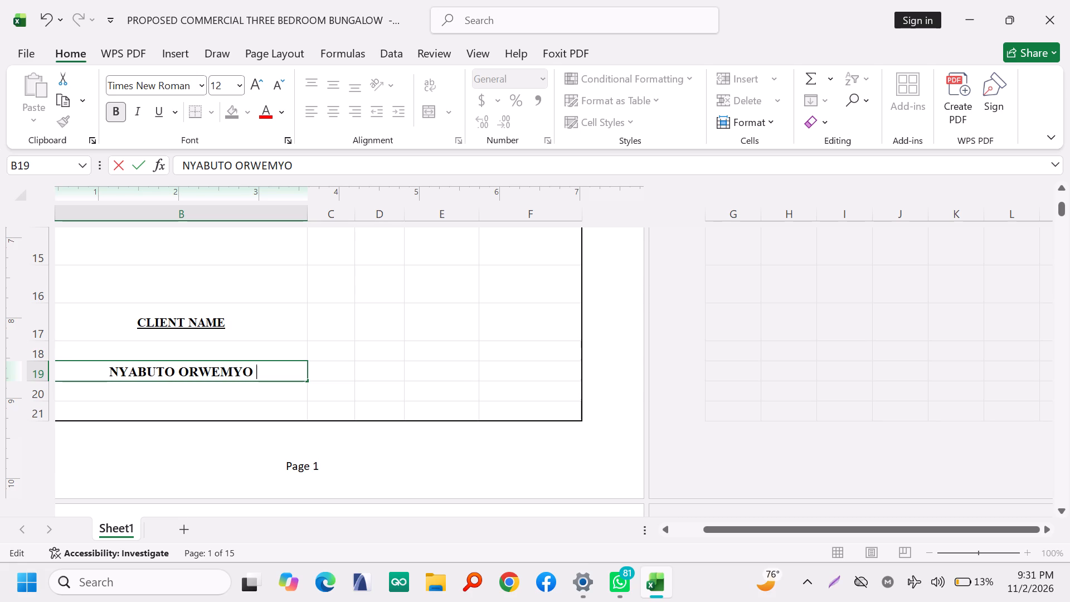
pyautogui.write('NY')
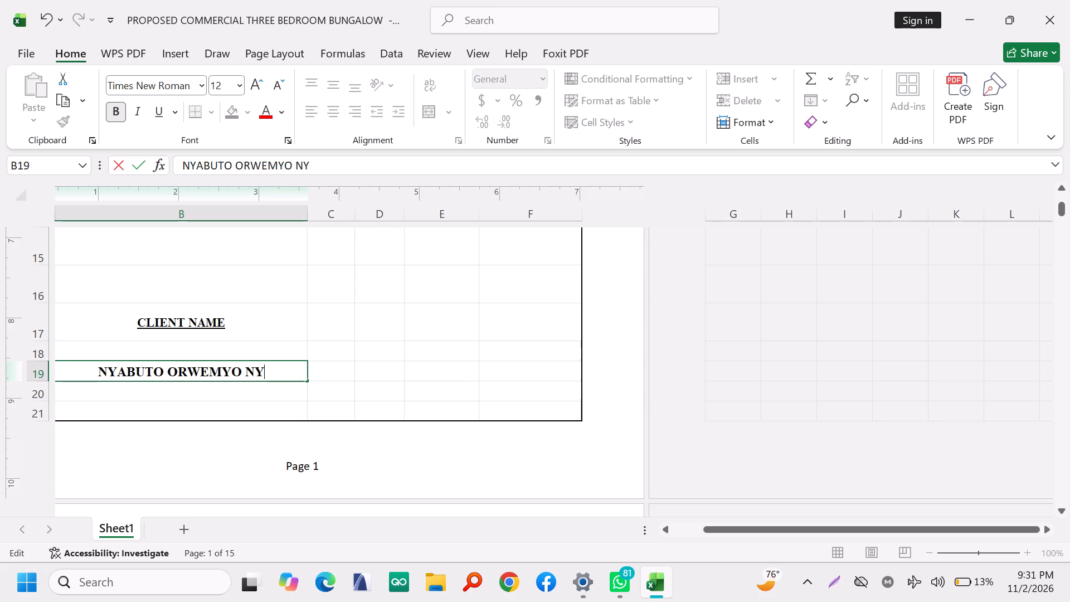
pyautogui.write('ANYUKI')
pyautogui.scroll(-2, 300, 372)
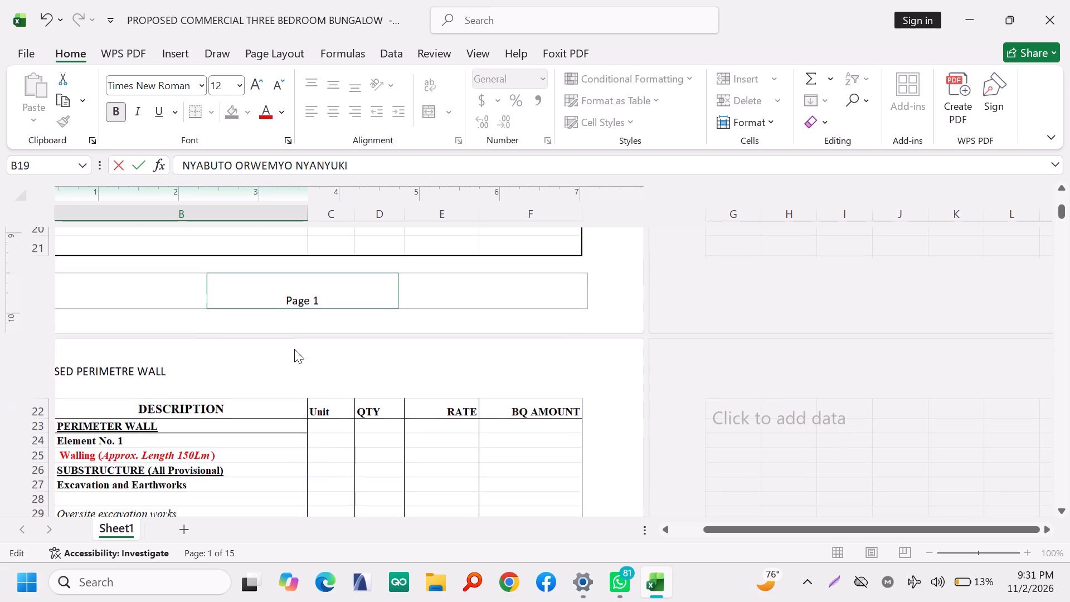
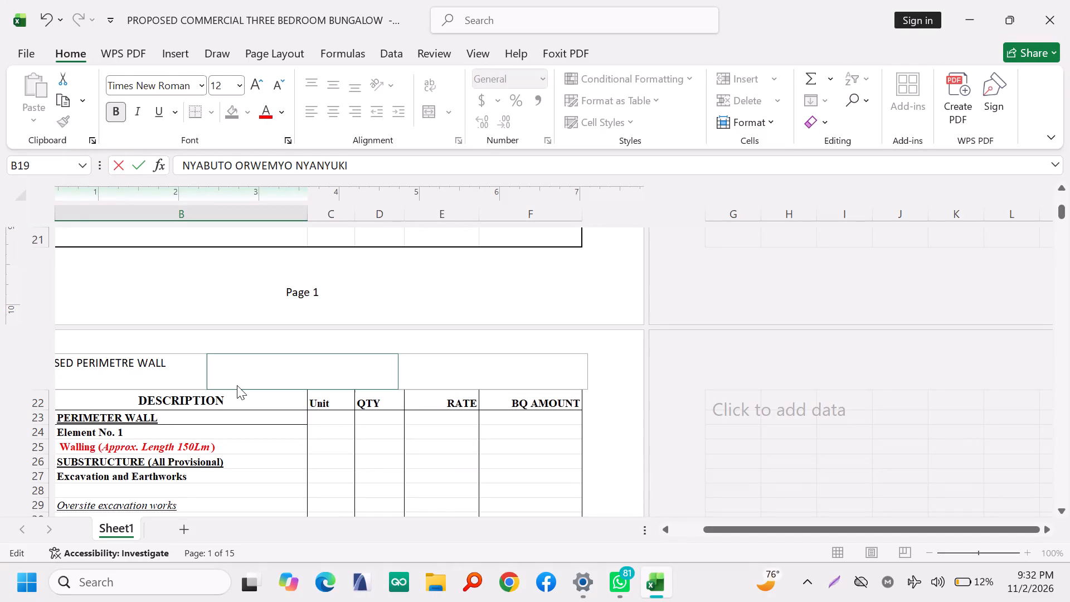
# Review the perimeter wall bill from the cover page through to the Collection table before the PC and provisional sums.
pyautogui.scroll(-1, 339, 432)
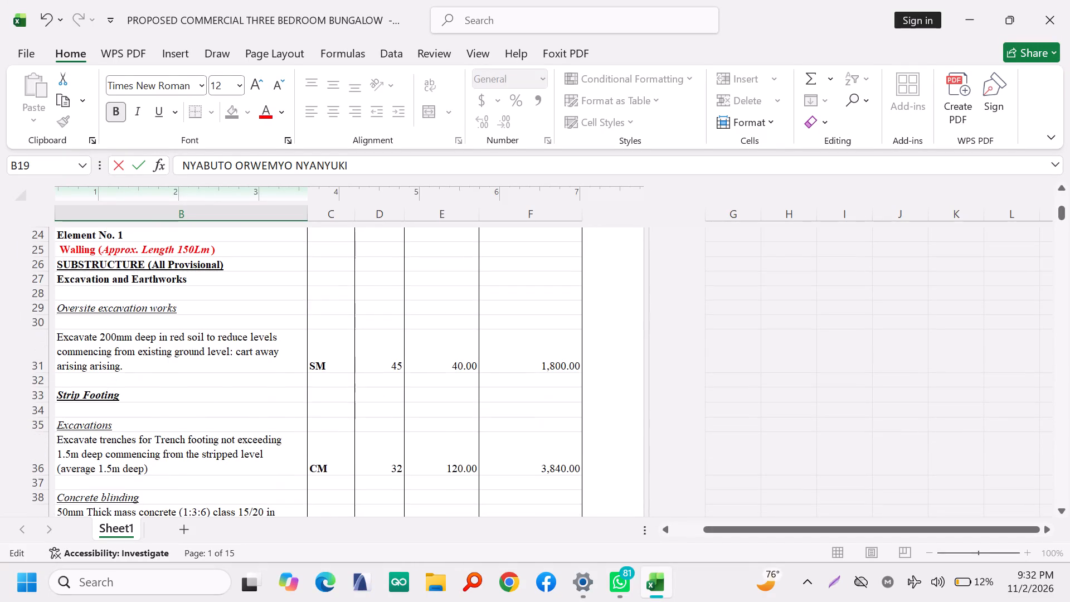
pyautogui.scroll(-3, 335, 416)
pyautogui.scroll(-2, 368, 347)
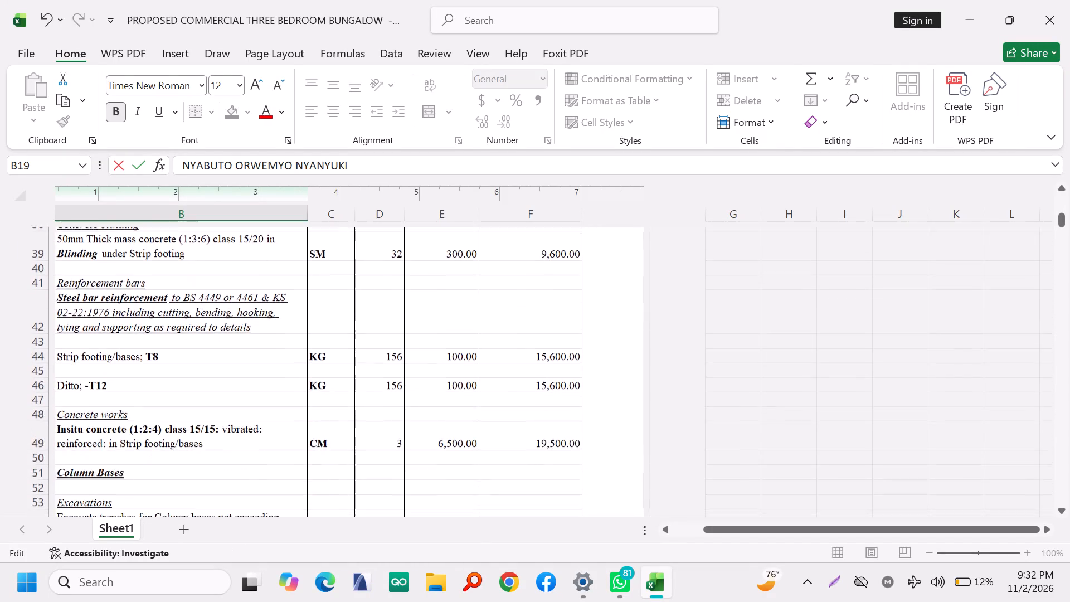
pyautogui.scroll(-2, 369, 353)
pyautogui.scroll(-13, 397, 395)
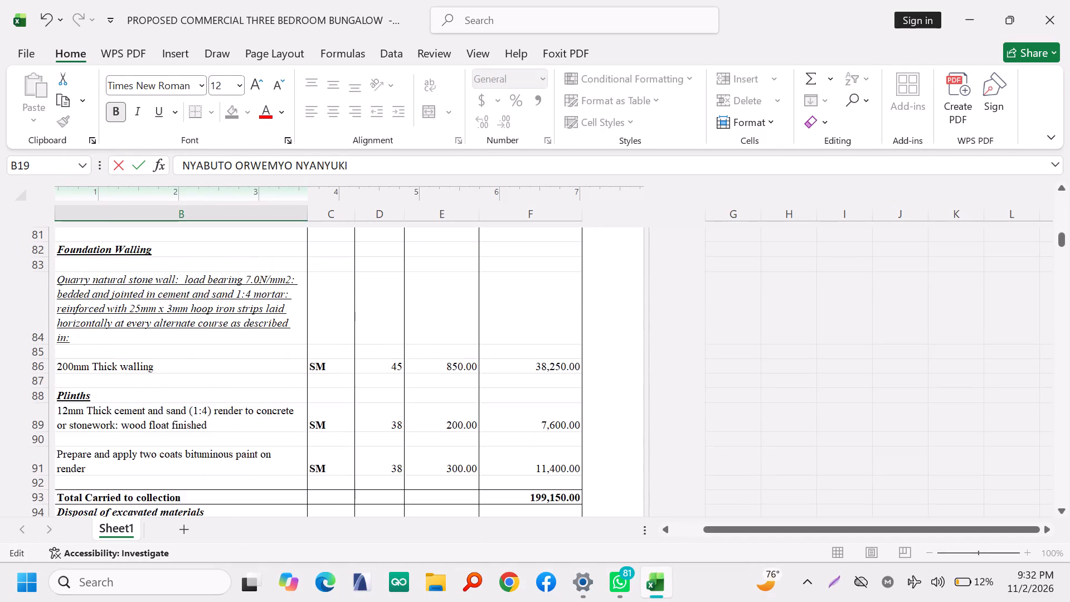
pyautogui.scroll(-5, 410, 416)
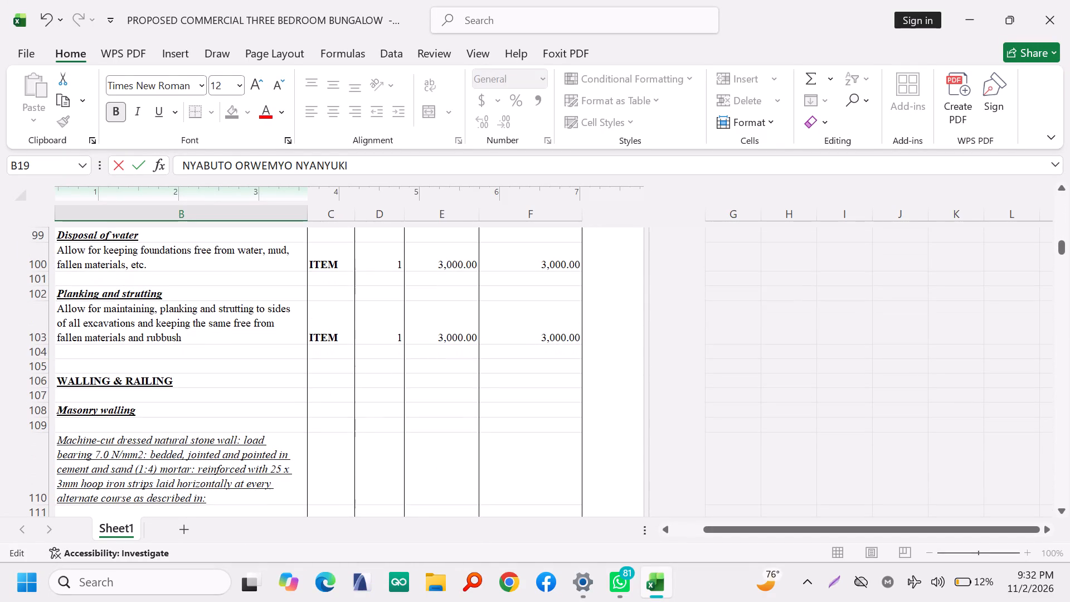
pyautogui.scroll(-3, 412, 365)
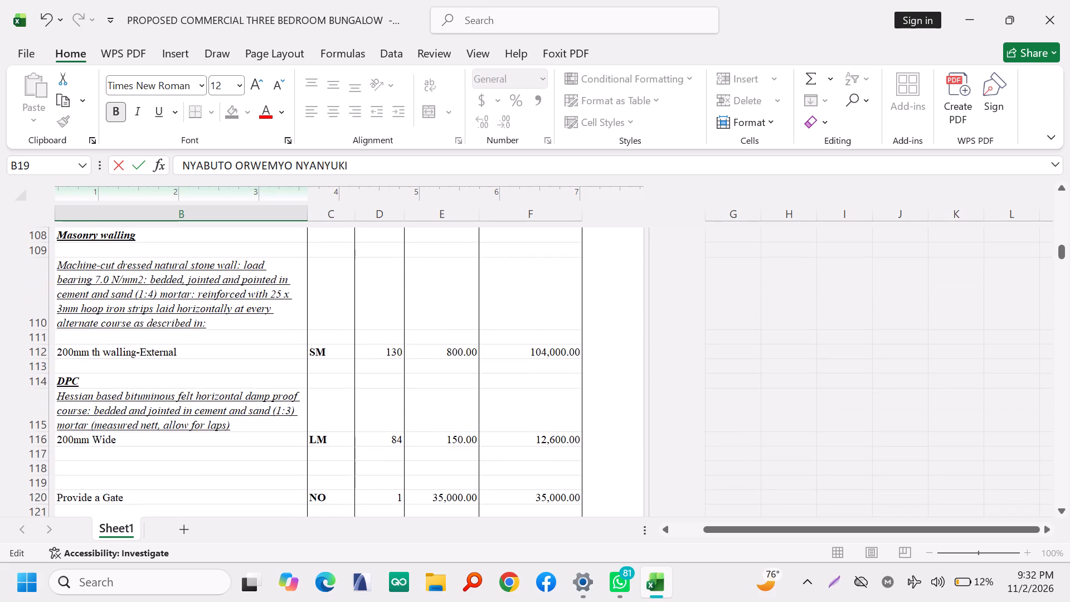
pyautogui.scroll(-5, 416, 388)
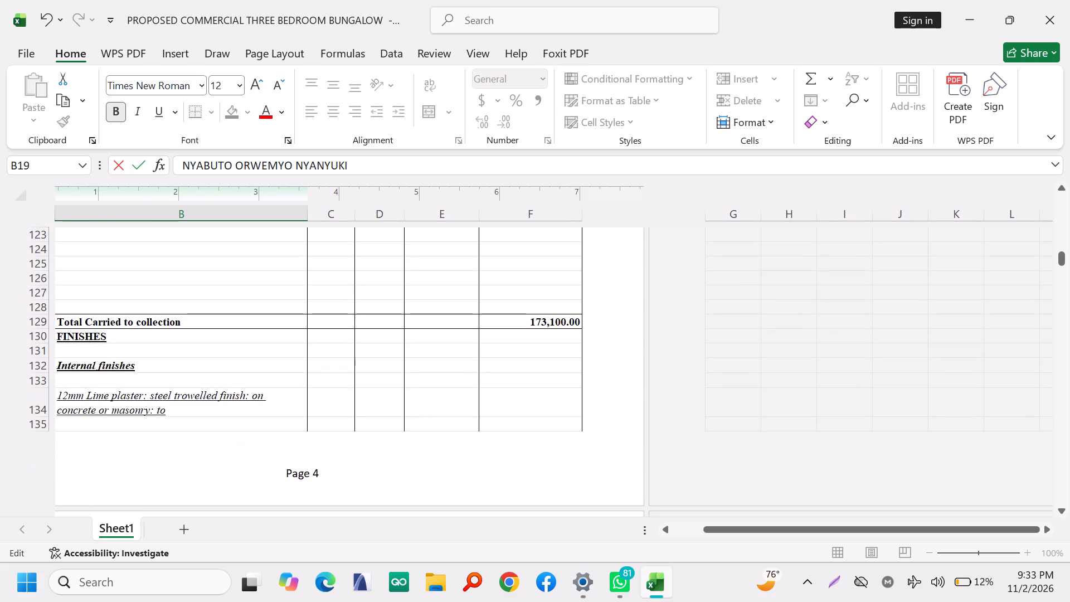
pyautogui.scroll(-5, 411, 396)
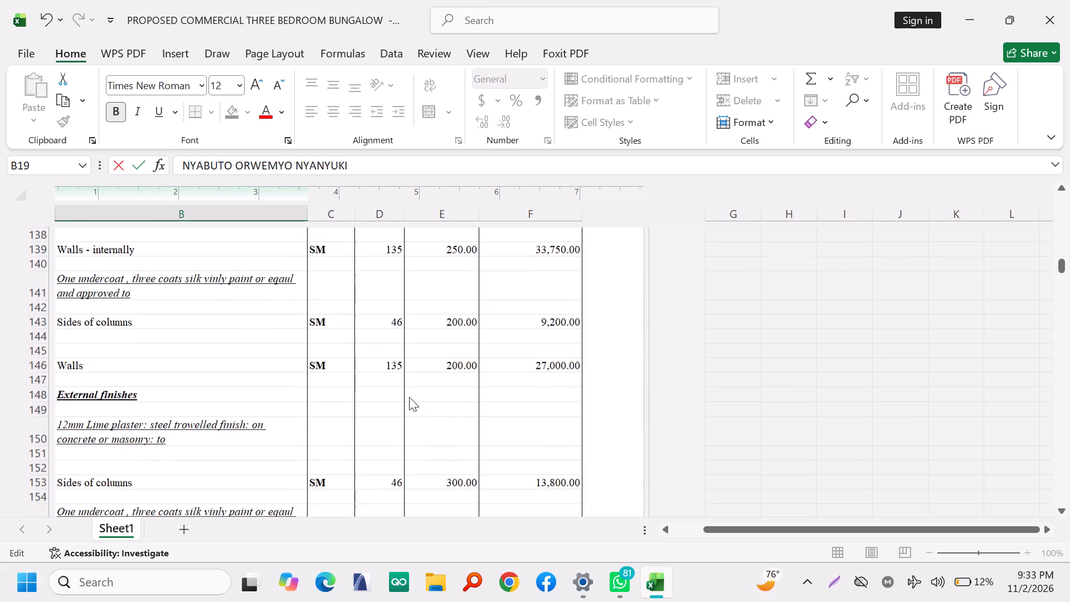
pyautogui.scroll(-7, 409, 397)
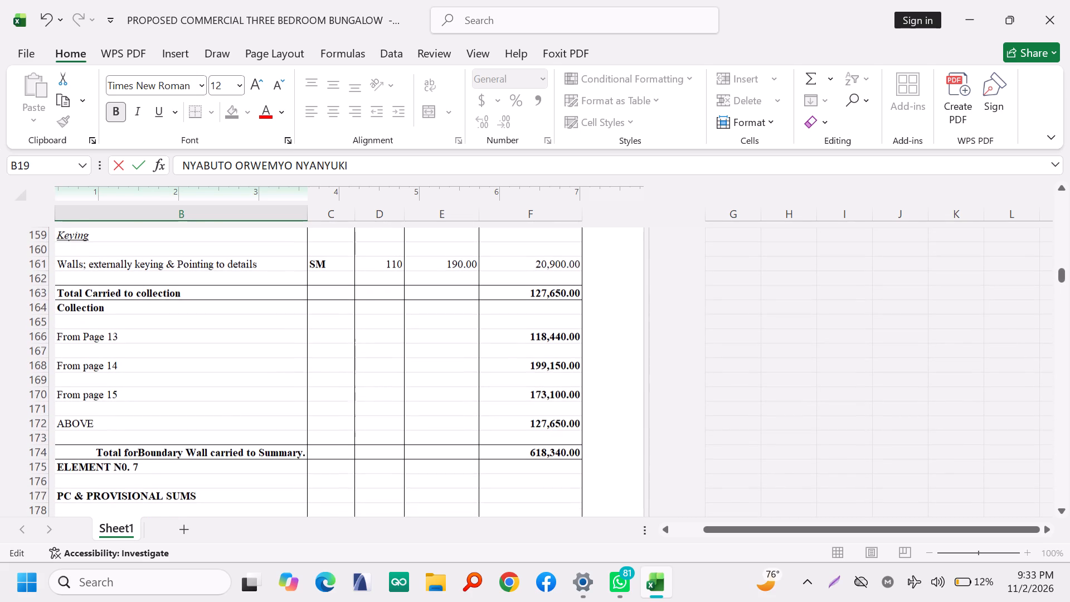
# Check on which page each "Total Carried to collection" row of the perimeter wall bill falls.
pyautogui.scroll(2, 404, 392)
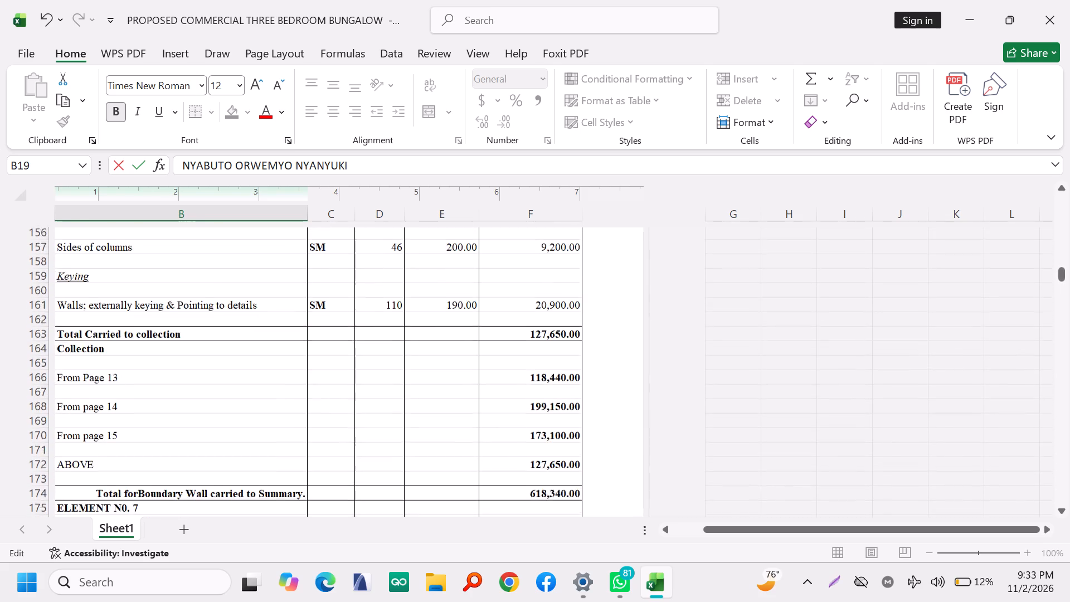
pyautogui.scroll(6, 404, 392)
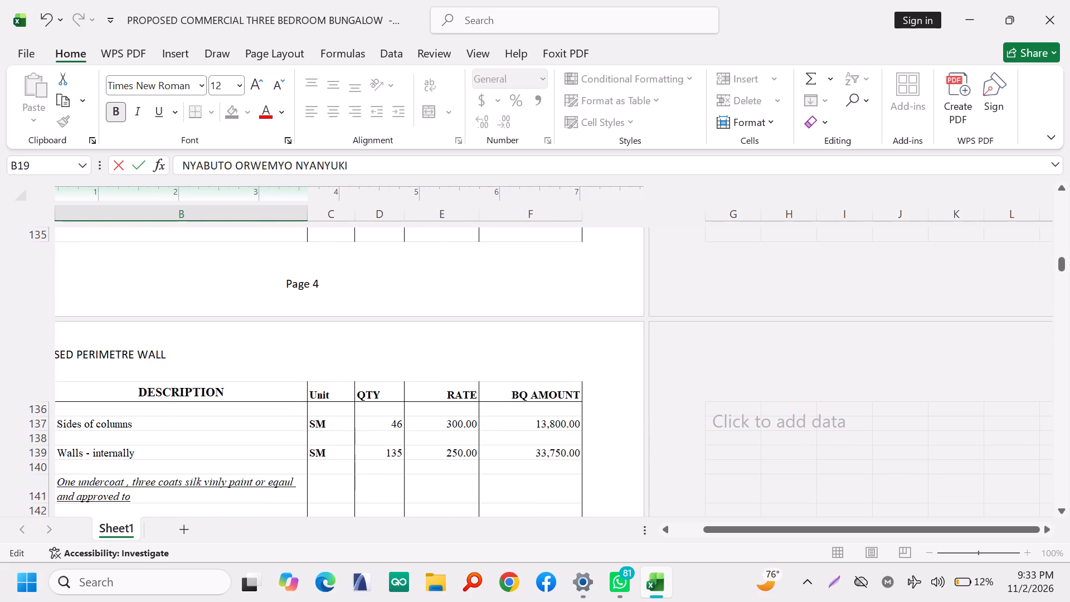
pyautogui.scroll(-2, 404, 392)
pyautogui.scroll(6, 404, 392)
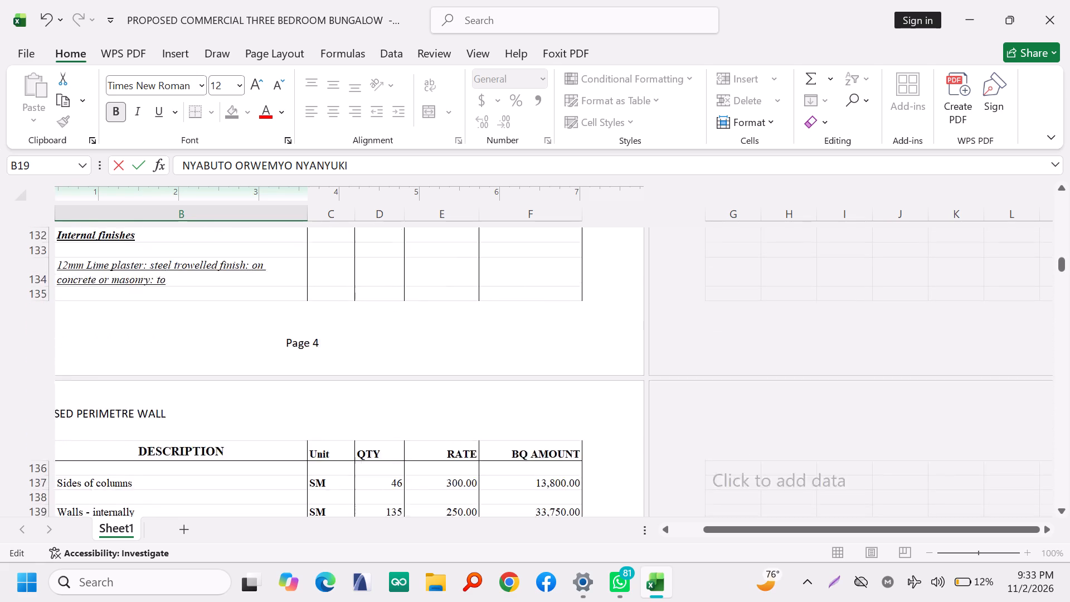
pyautogui.scroll(7, 404, 392)
pyautogui.scroll(15, 405, 386)
pyautogui.scroll(7, 405, 378)
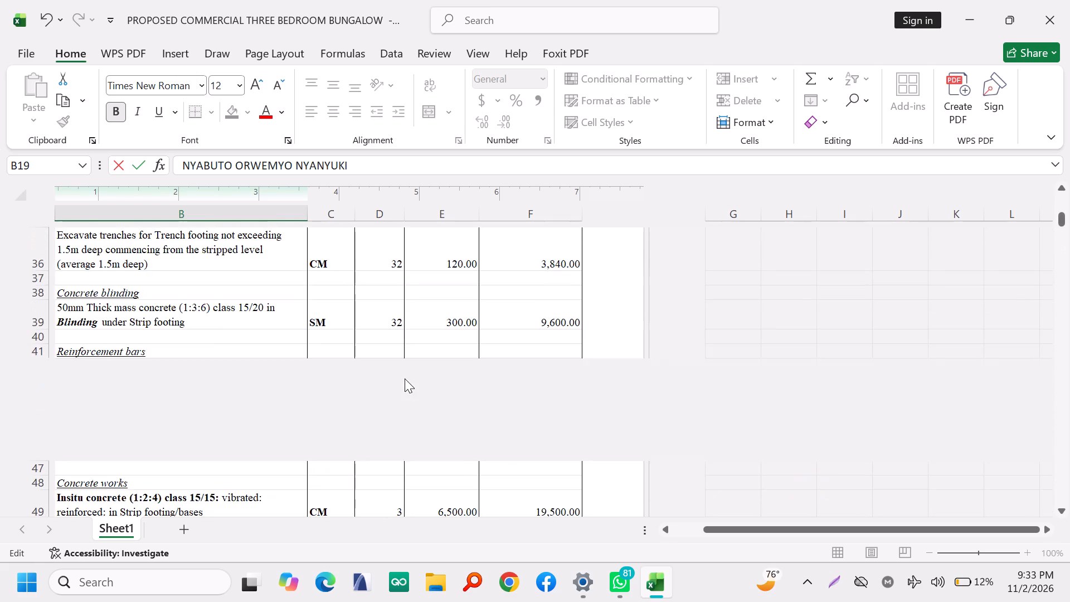
pyautogui.scroll(14, 405, 377)
pyautogui.scroll(-9, 407, 348)
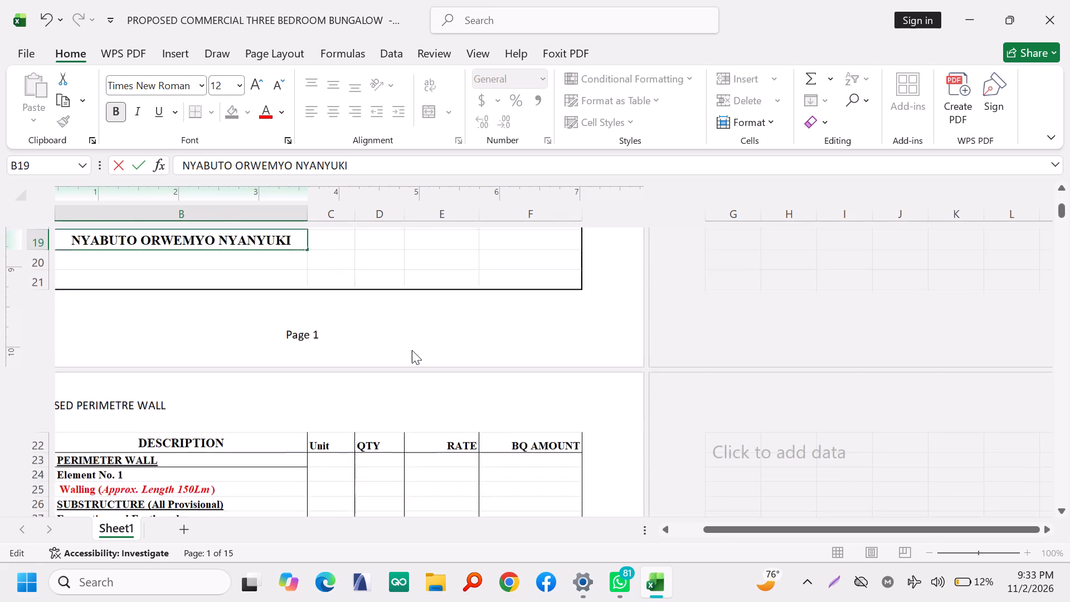
pyautogui.scroll(-8, 411, 348)
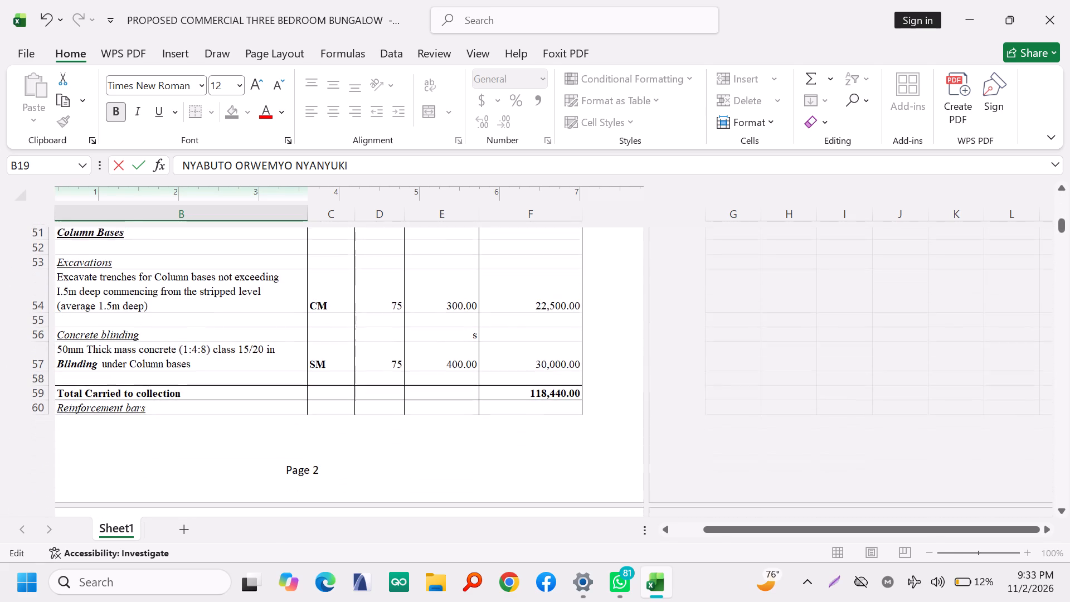
pyautogui.scroll(-8, 410, 349)
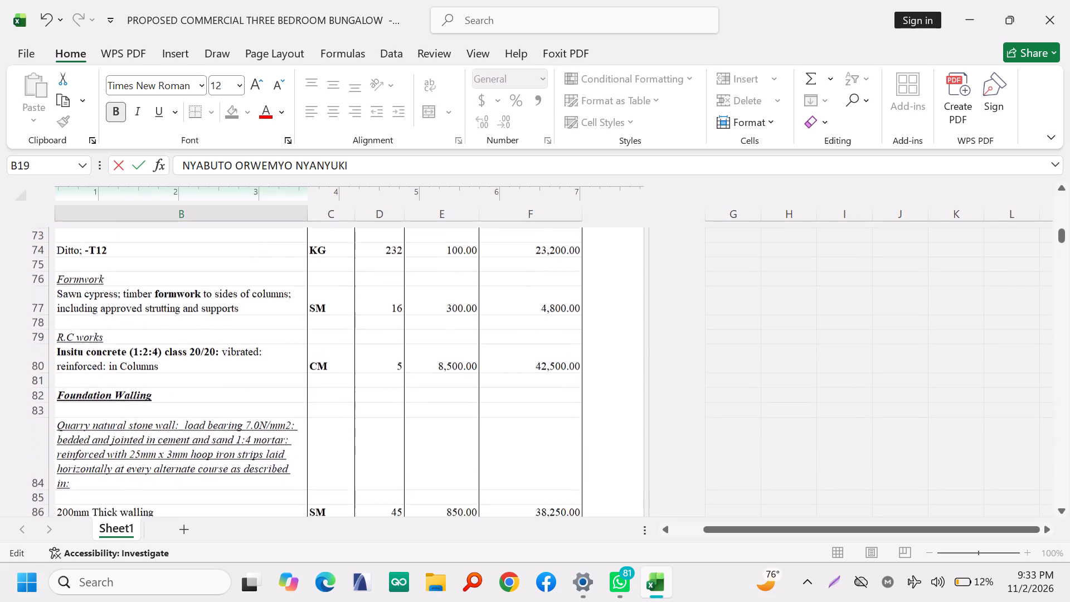
pyautogui.scroll(-6, 410, 357)
pyautogui.scroll(-9, 363, 378)
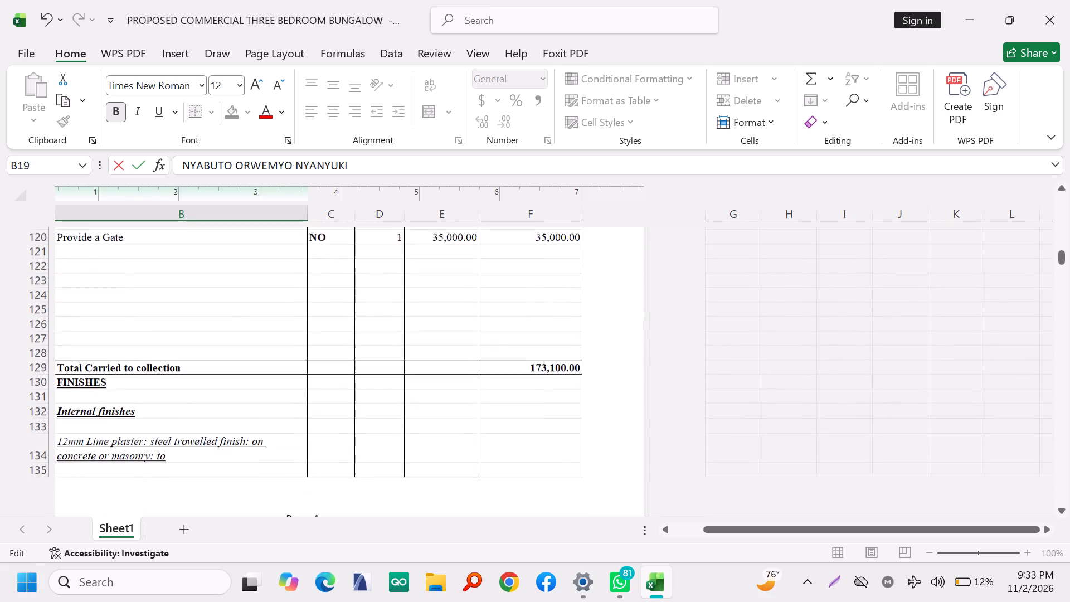
pyautogui.scroll(-4, 368, 383)
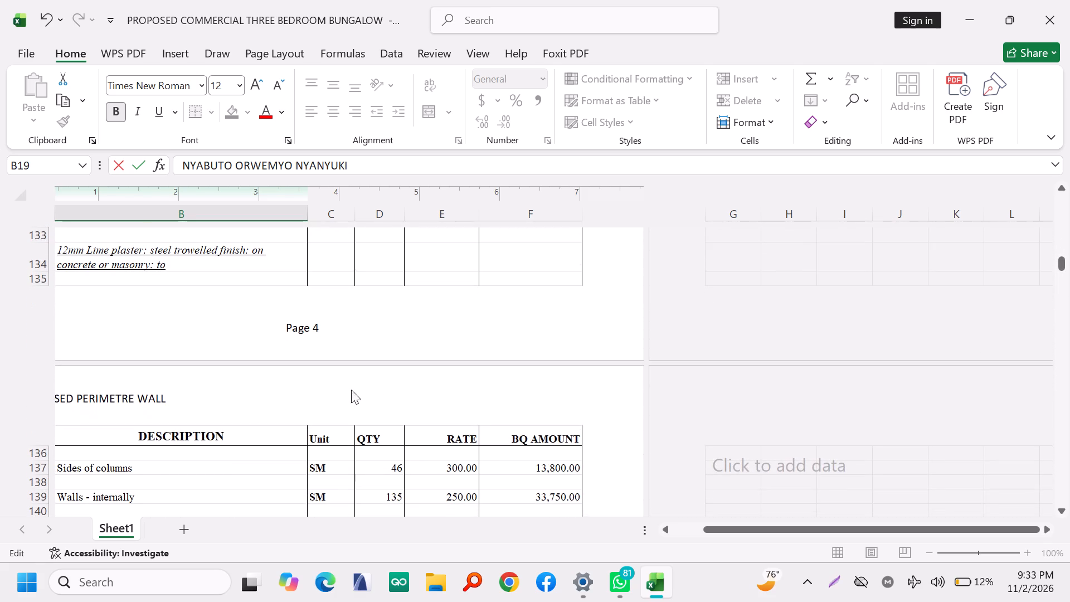
pyautogui.click(99, 400)
# Change the first page reference in the Collection table, cell B166, to From Page 2.
pyautogui.scroll(-4, 208, 394)
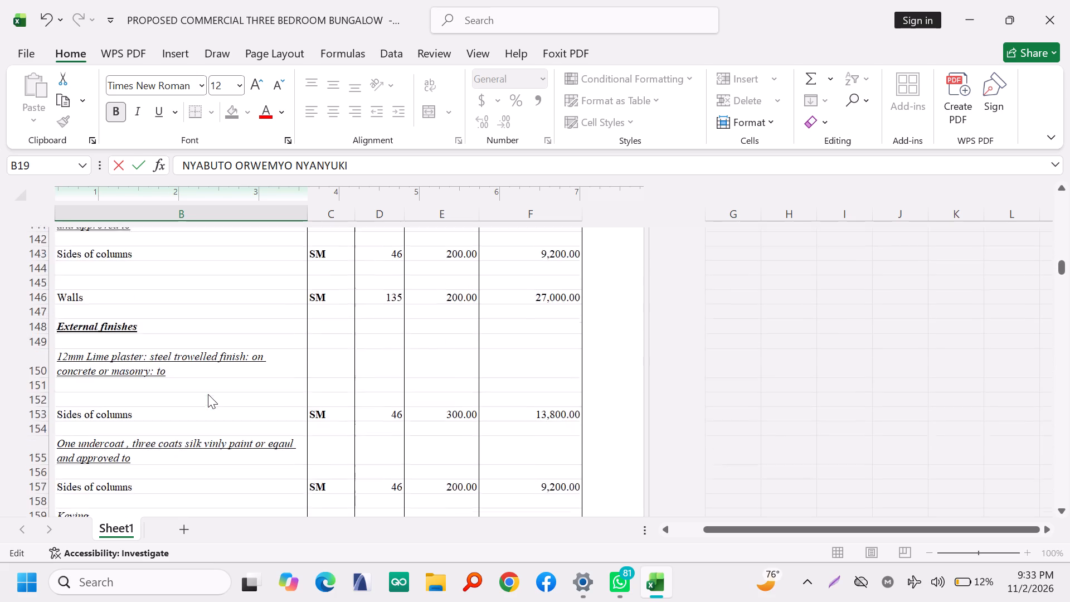
pyautogui.scroll(-4, 208, 394)
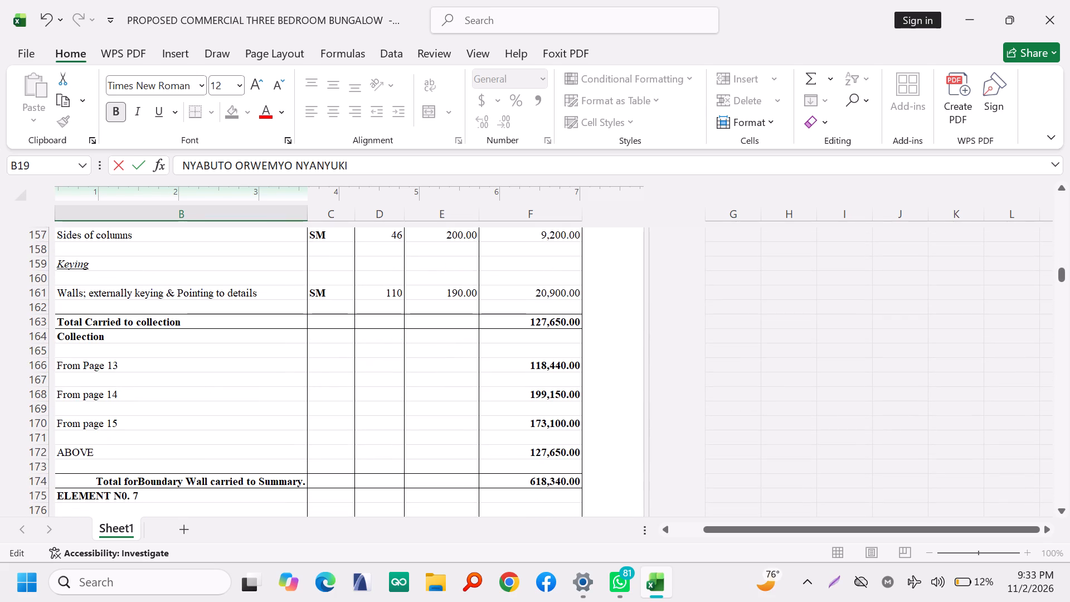
pyautogui.click(134, 368)
pyautogui.doubleClick(132, 367)
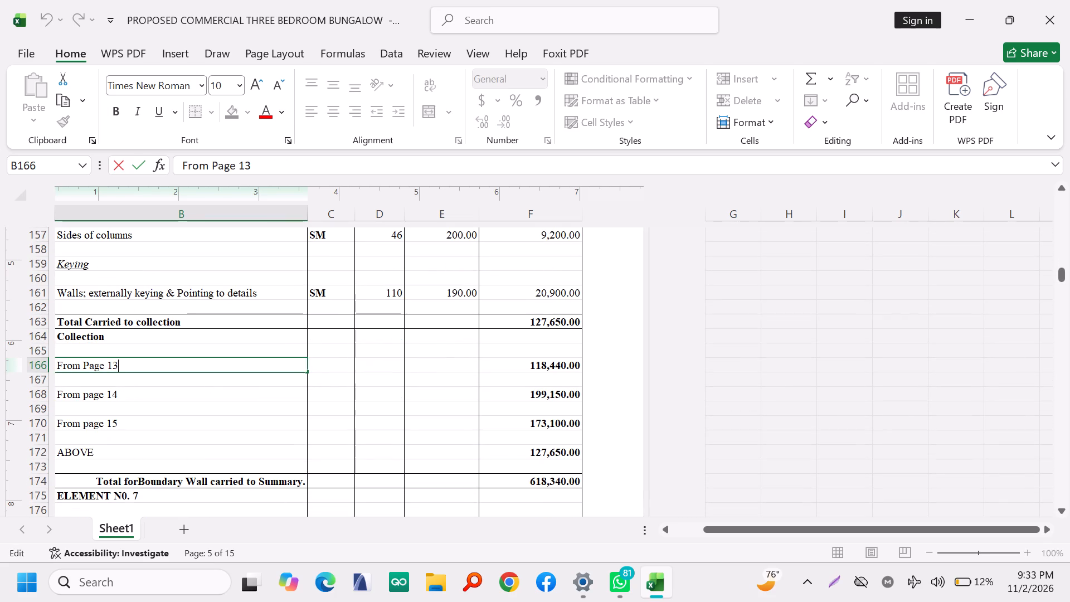
pyautogui.press('BackSpace')
pyautogui.press('BackSpace')
pyautogui.press('2')
# Change the second page reference in the Collection table, cell B168, to From page 3.
pyautogui.click(117, 391)
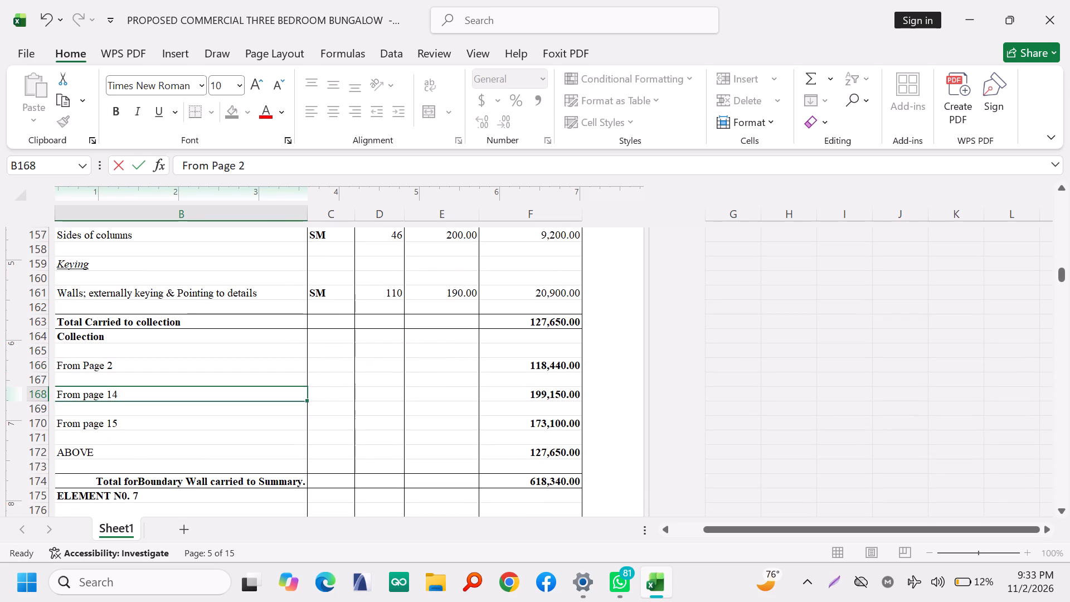
pyautogui.doubleClick(117, 391)
pyautogui.press('BackSpace')
pyautogui.press('BackSpace')
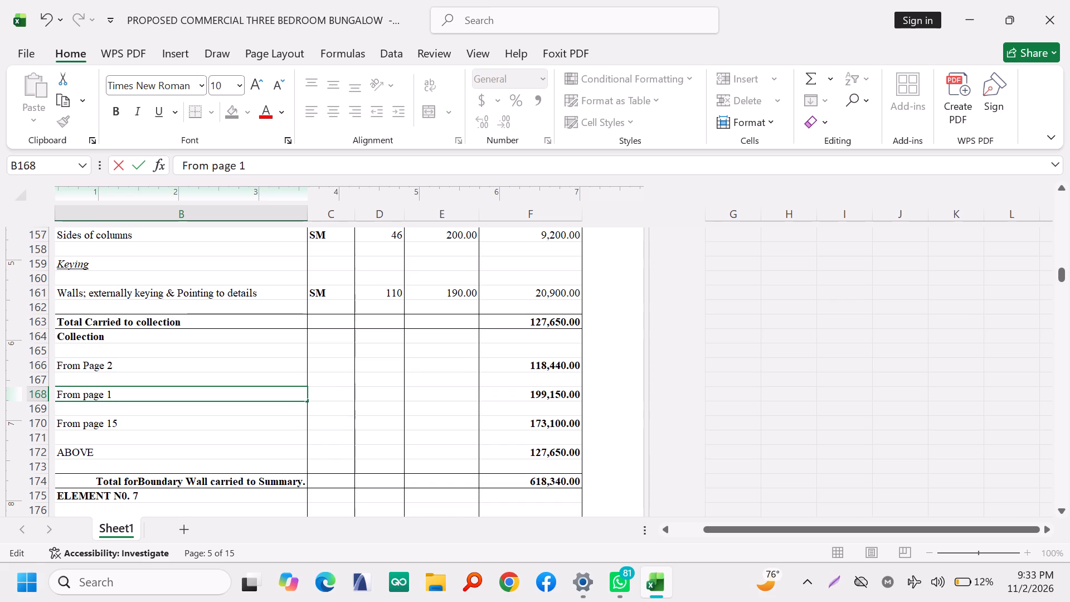
pyautogui.press('3')
# Change the third page reference in the Collection table, cell B170, to From page 4.
pyautogui.click(153, 420)
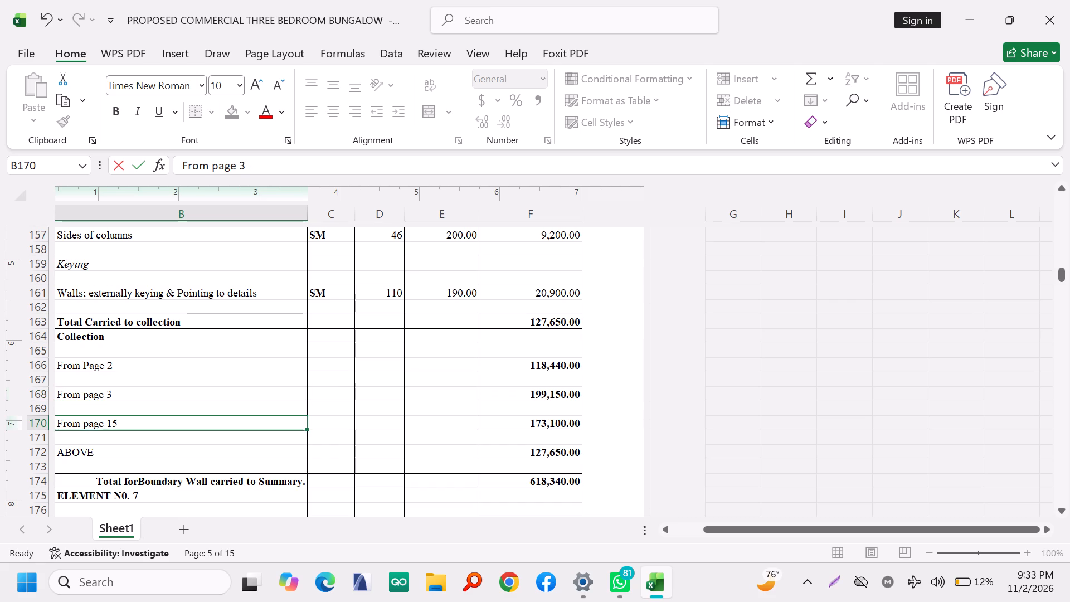
pyautogui.doubleClick(119, 428)
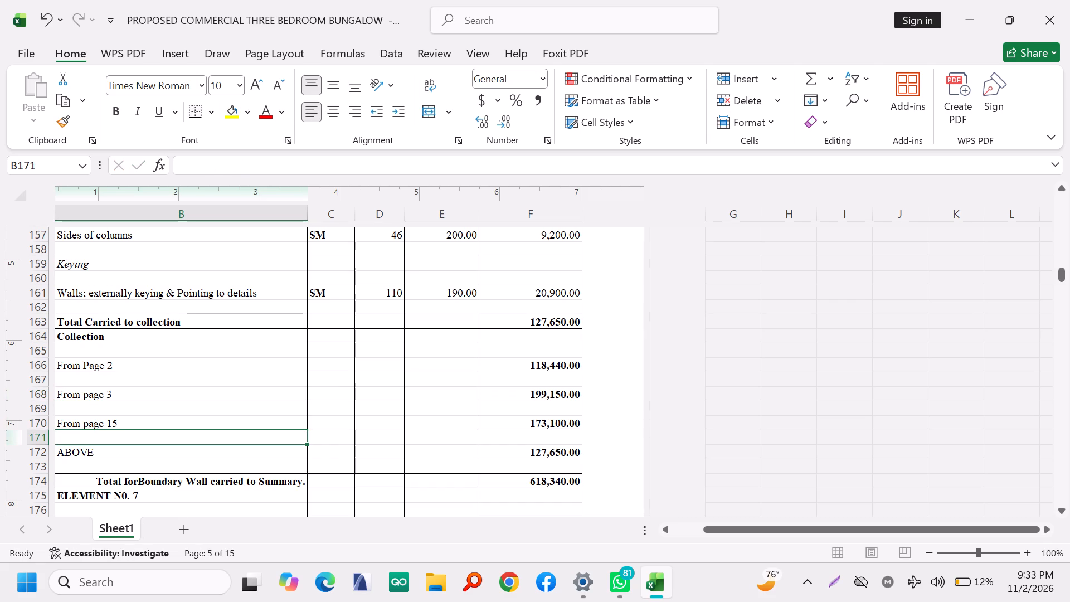
pyautogui.click(121, 424)
pyautogui.doubleClick(121, 420)
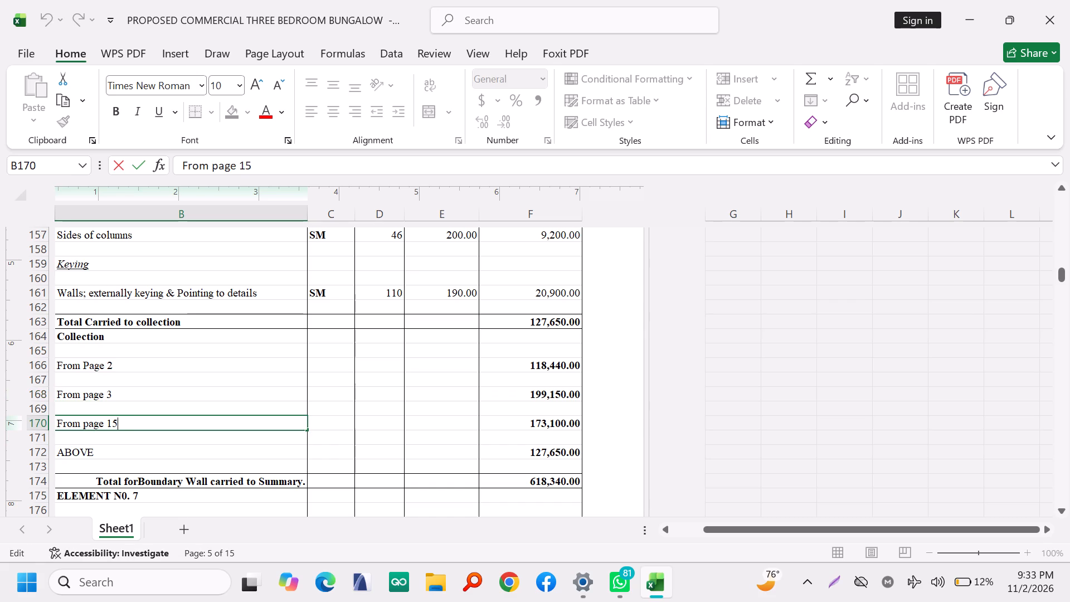
pyautogui.press('BackSpace')
pyautogui.press('BackSpace')
pyautogui.press('4')
pyautogui.click(202, 448)
# Examine the PC and provisional sums section and the SUMMARY entries for items that do not belong to the perimeter wall.
pyautogui.scroll(-3, 218, 441)
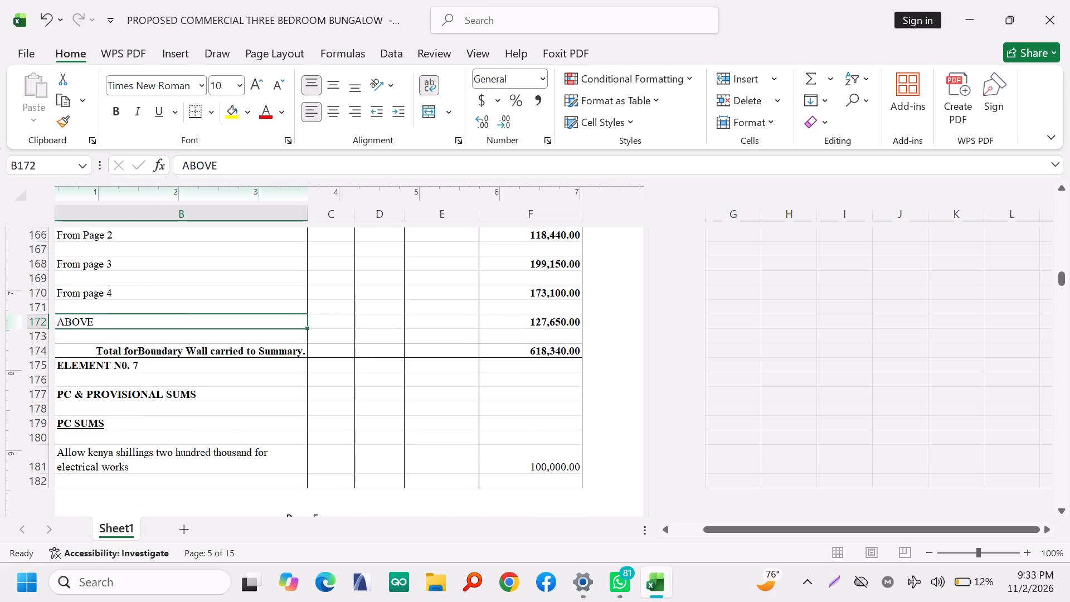
pyautogui.scroll(-7, 218, 441)
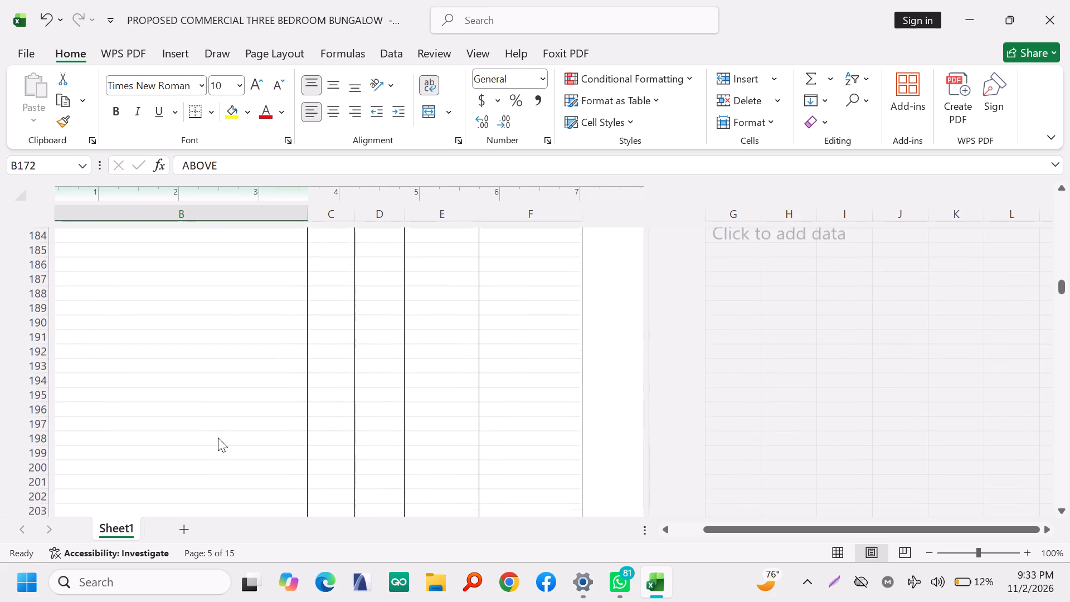
pyautogui.scroll(-7, 218, 438)
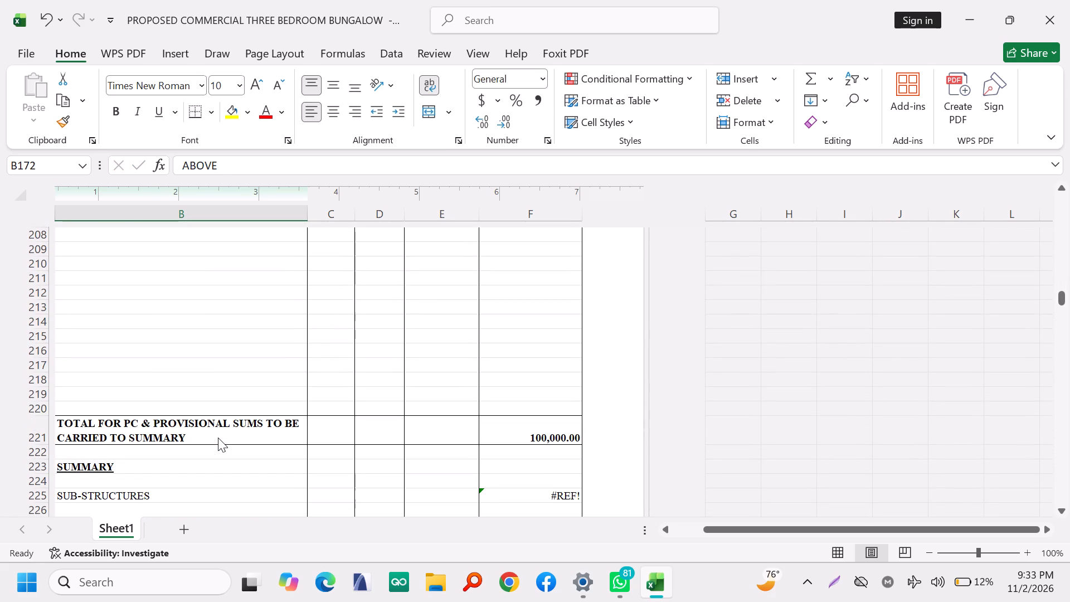
pyautogui.scroll(5, 218, 438)
pyautogui.scroll(-7, 218, 438)
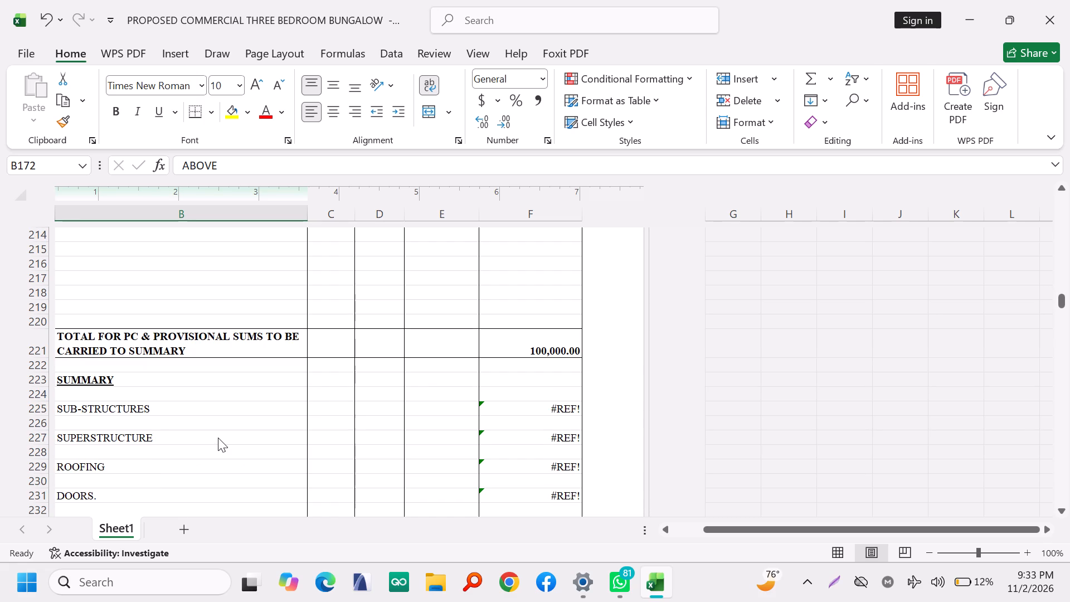
pyautogui.scroll(-1, 218, 438)
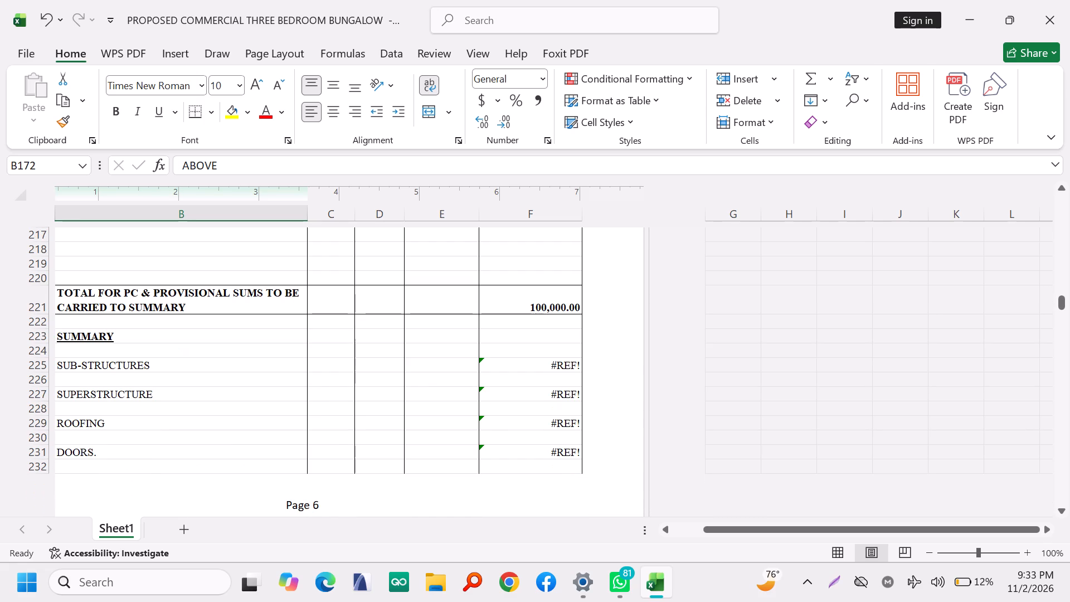
pyautogui.scroll(-4, 210, 393)
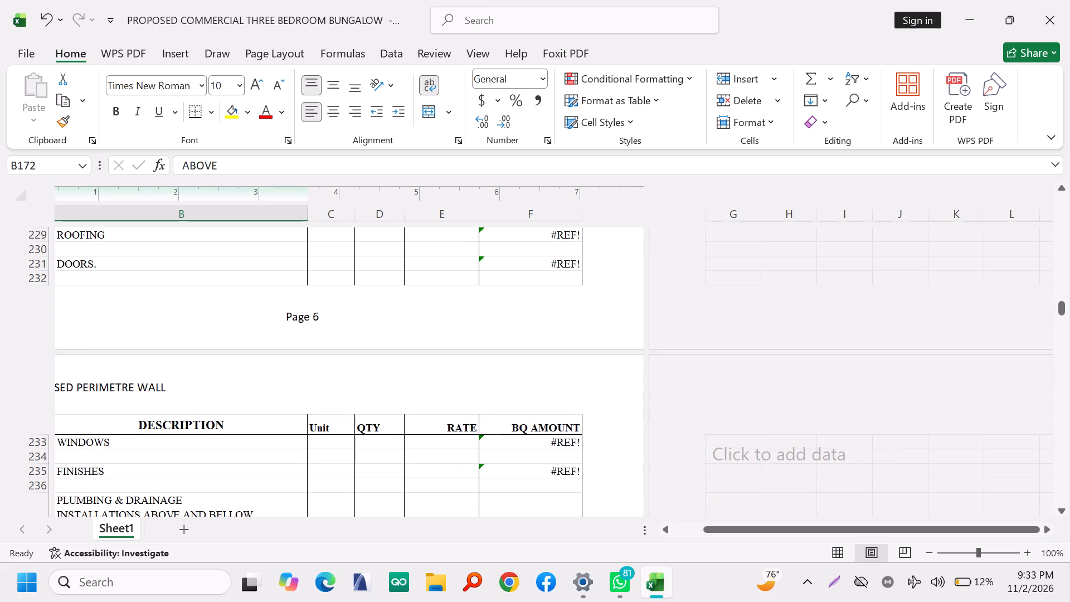
pyautogui.scroll(3, 210, 393)
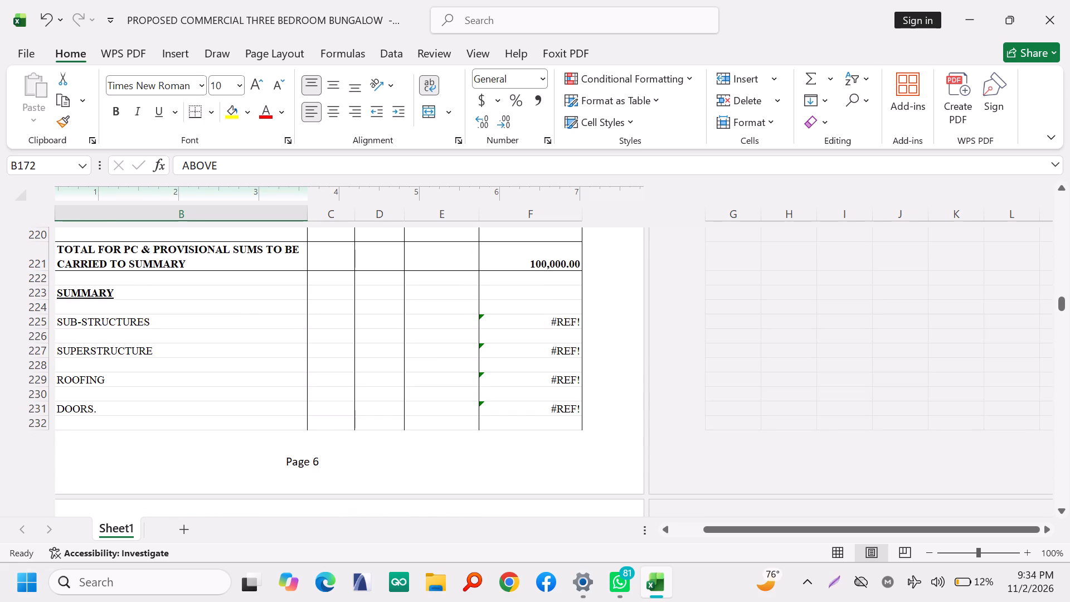
# Delete the entire SUB-STRUCTURES row, row 225, from the SUMMARY section.
pyautogui.click(207, 324)
pyautogui.rightClick(207, 324)
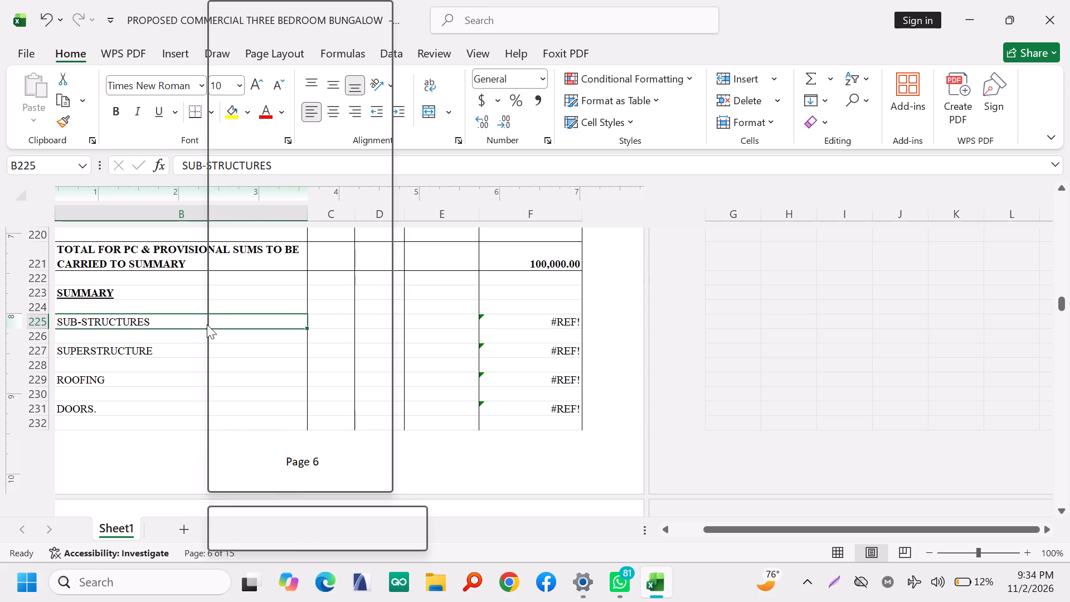
pyautogui.click(263, 196)
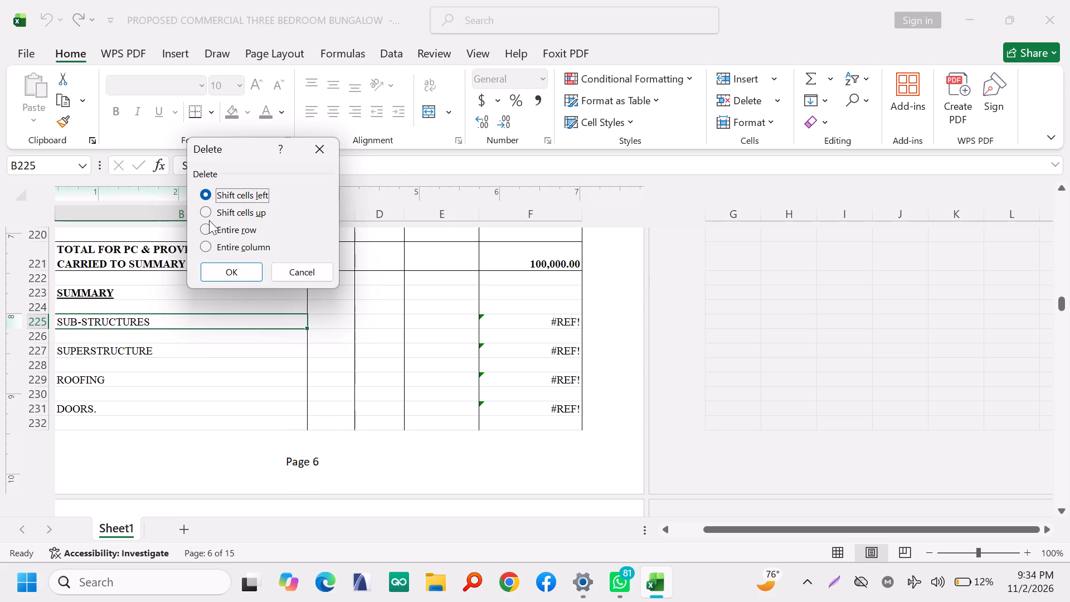
pyautogui.click(203, 229)
pyautogui.click(222, 269)
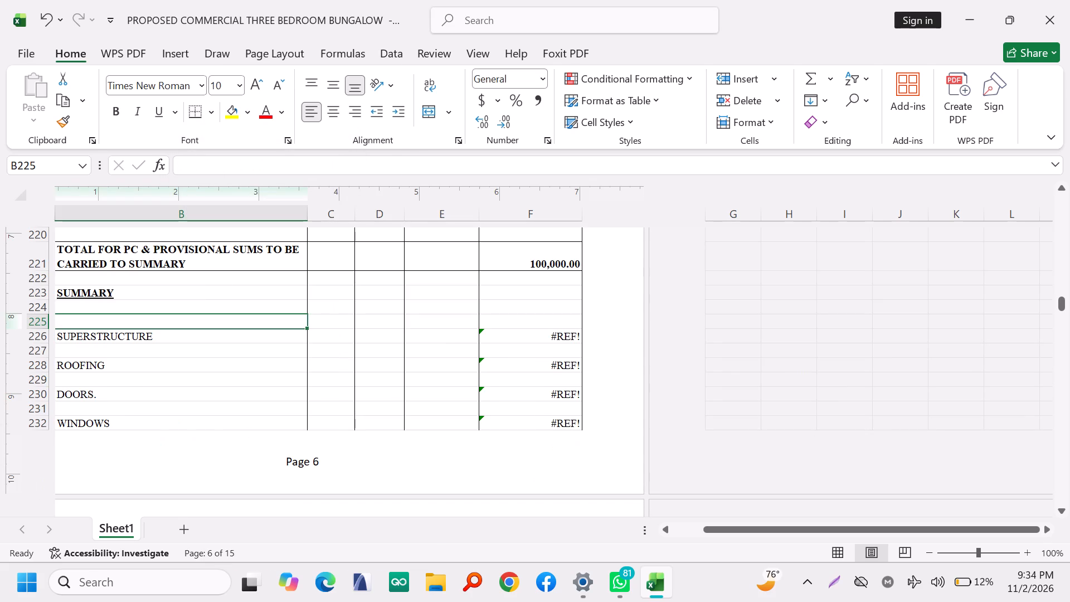
# Delete the entire SUPERSTRUCTURE row, row 226, from the SUMMARY section.
pyautogui.scroll(-3, 221, 328)
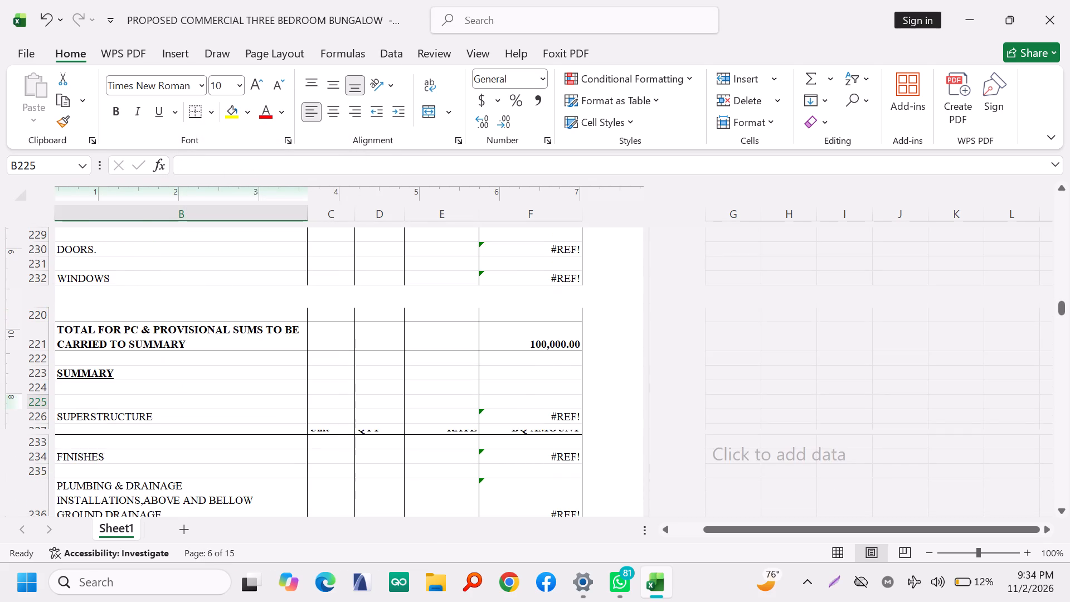
pyautogui.scroll(-3, 221, 328)
pyautogui.scroll(3, 221, 328)
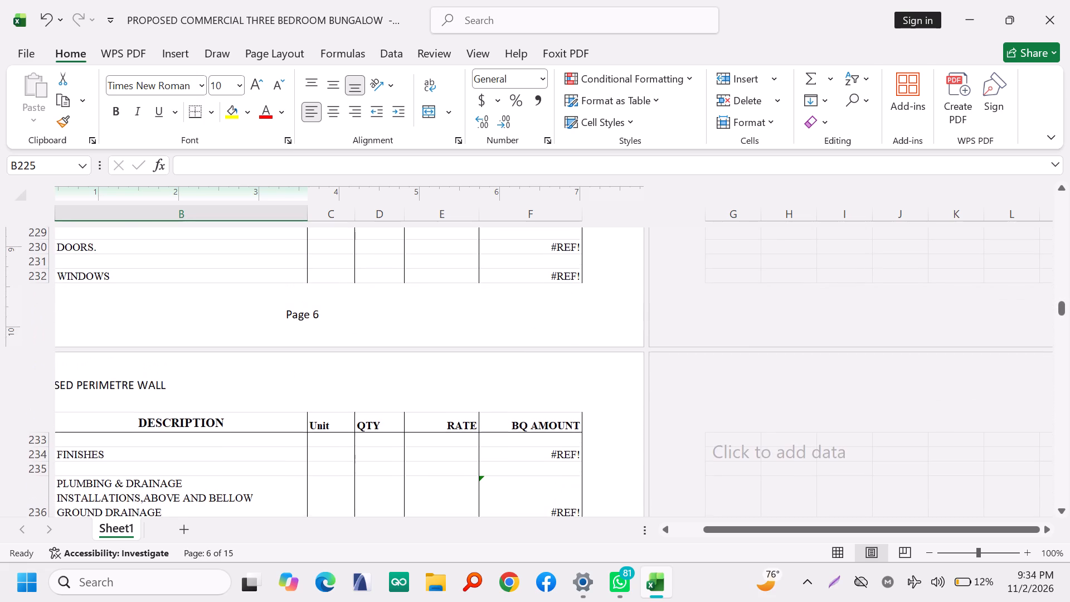
pyautogui.scroll(2, 221, 328)
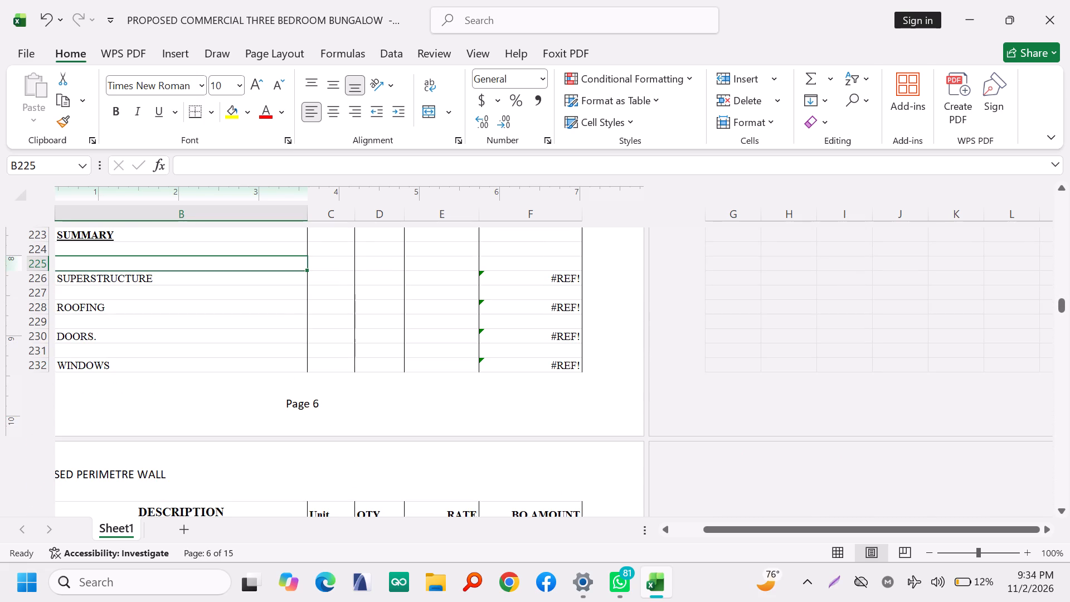
pyautogui.click(210, 282)
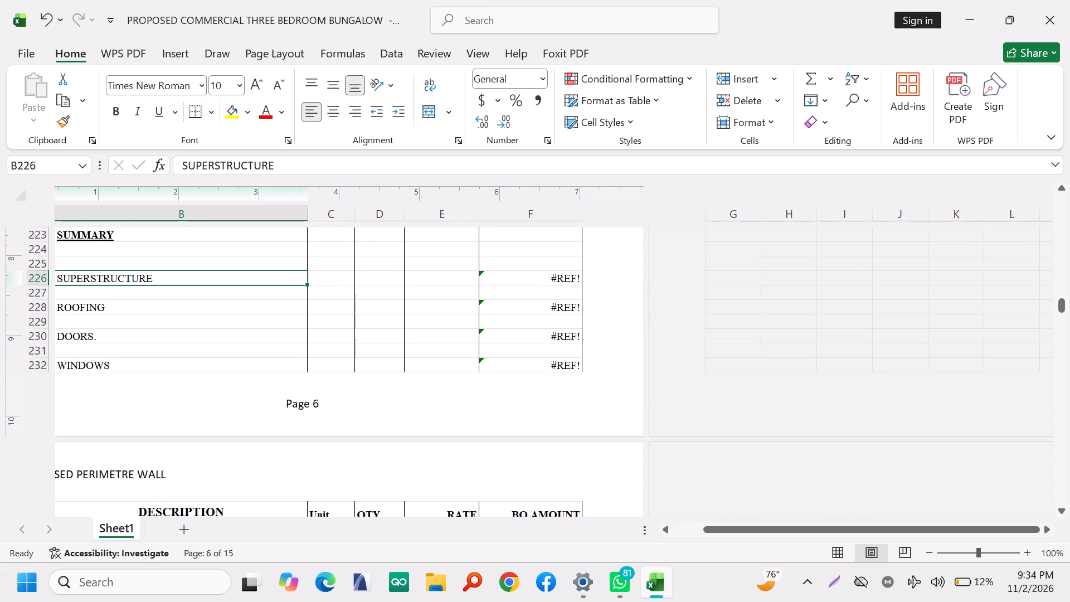
pyautogui.rightClick(210, 282)
pyautogui.click(259, 188)
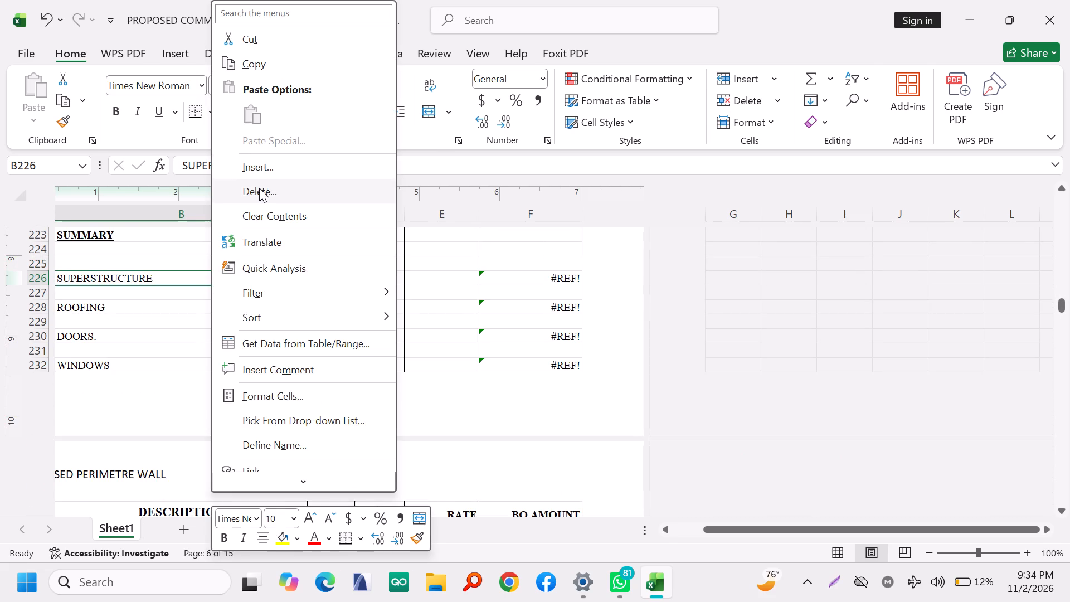
pyautogui.click(205, 226)
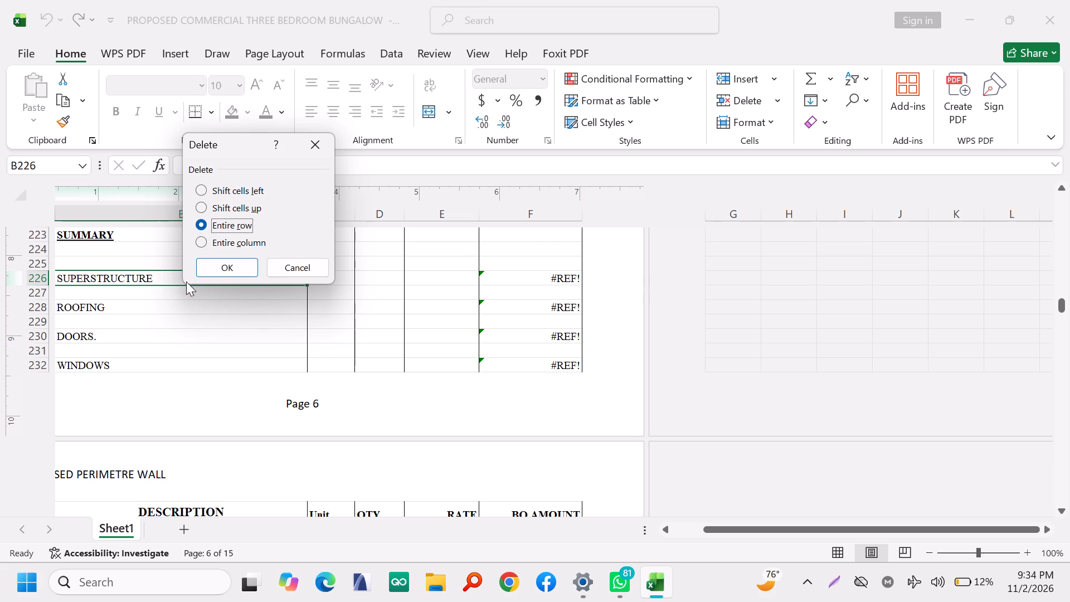
pyautogui.click(212, 265)
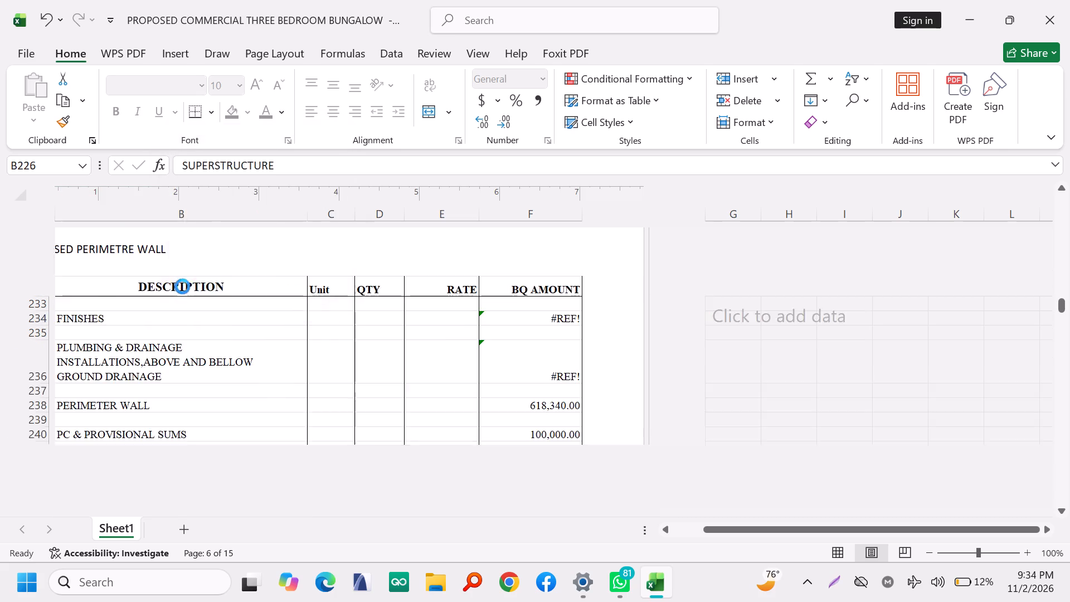
# Delete the entire rows from ROOFING through DOORS to WINDOWS, rows 227 to 231, in the SUMMARY section.
pyautogui.click(171, 297)
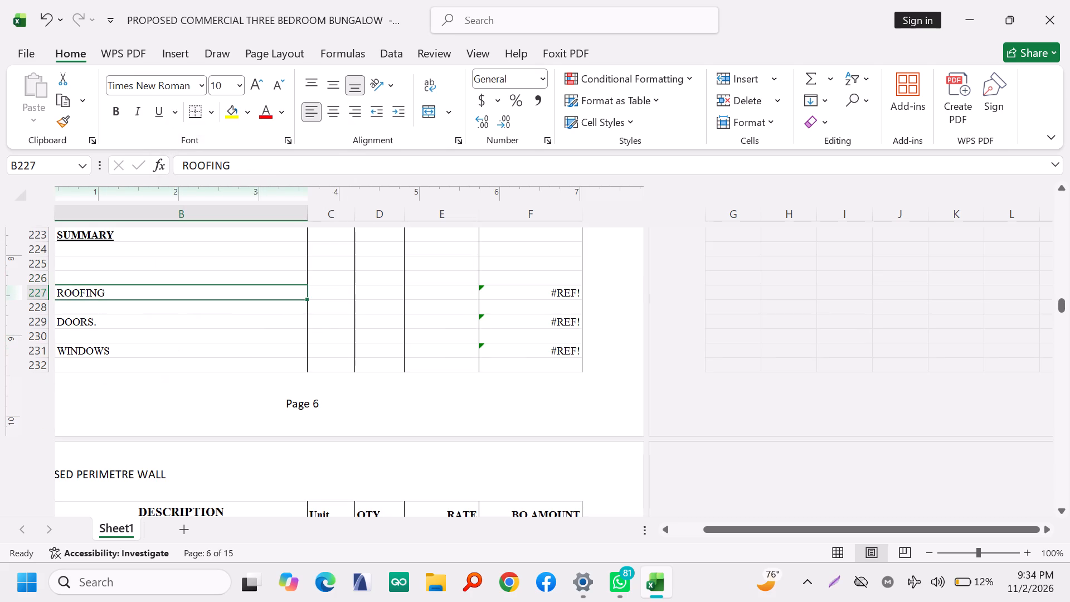
pyautogui.keyDown('shift'); pyautogui.click(149, 323); pyautogui.keyUp('shift')
pyautogui.keyDown('shift'); pyautogui.click(144, 352); pyautogui.keyUp('shift')
pyautogui.rightClick(144, 352)
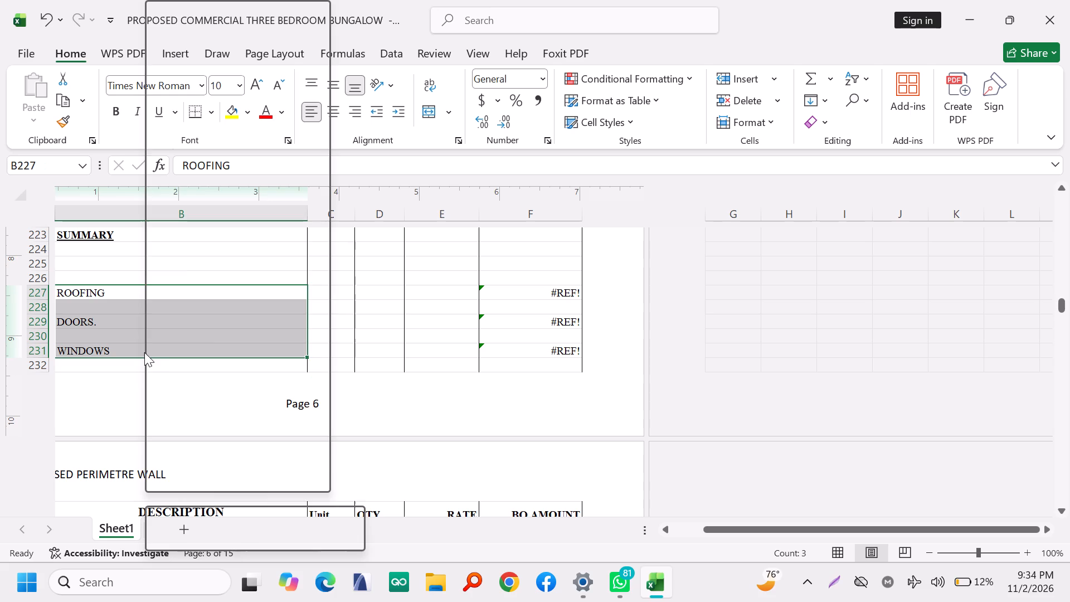
pyautogui.click(204, 190)
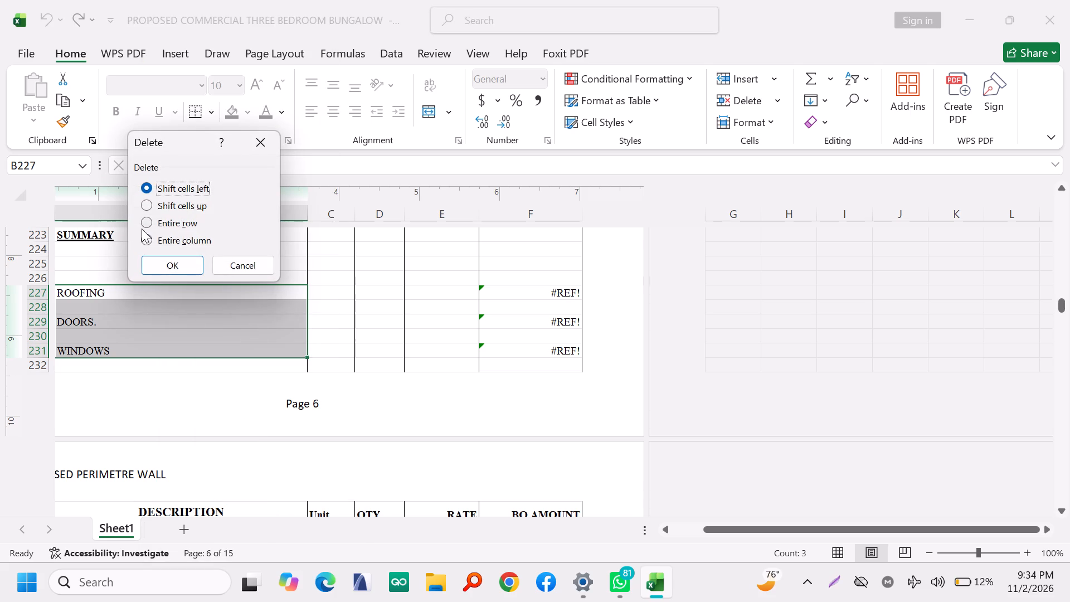
pyautogui.click(145, 227)
pyautogui.click(167, 263)
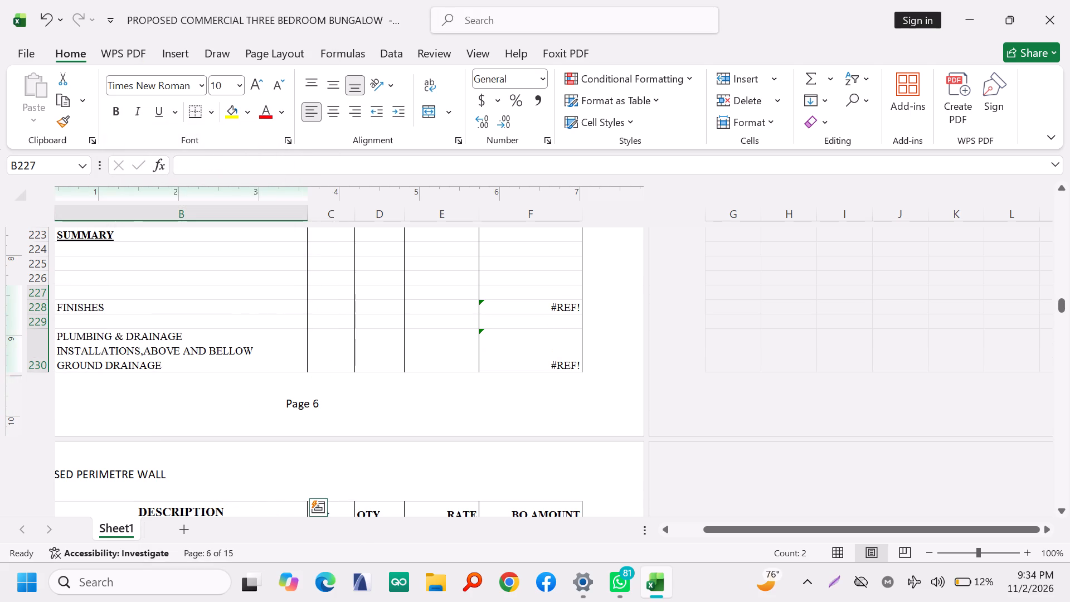
# Delete the entire FINISHES row, row 228, from the SUMMARY section.
pyautogui.click(153, 348)
pyautogui.click(143, 312)
pyautogui.rightClick(143, 312)
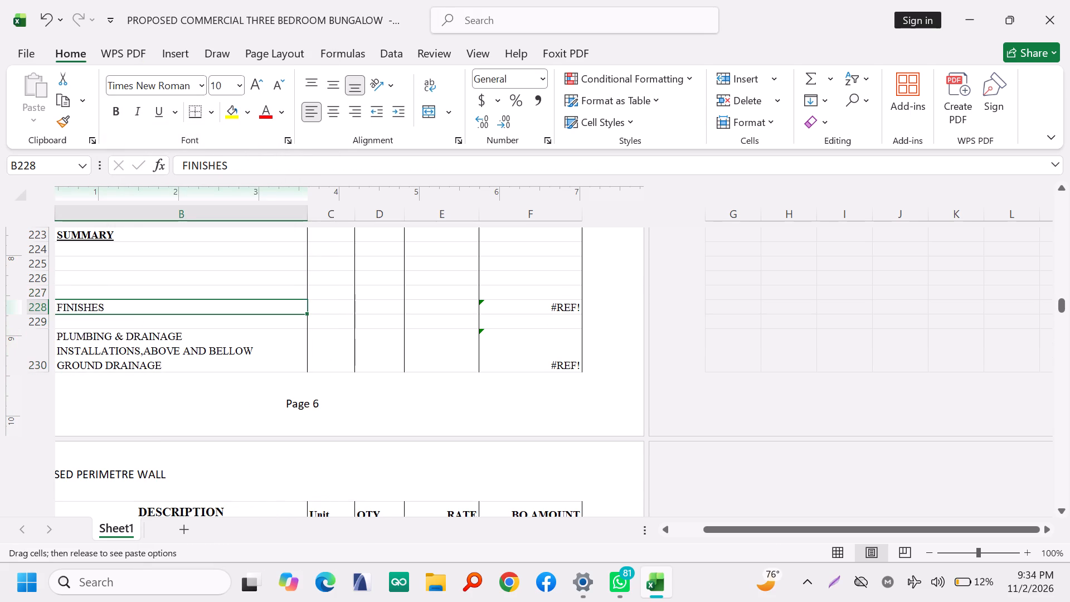
pyautogui.rightClick(143, 312)
pyautogui.rightClick(143, 310)
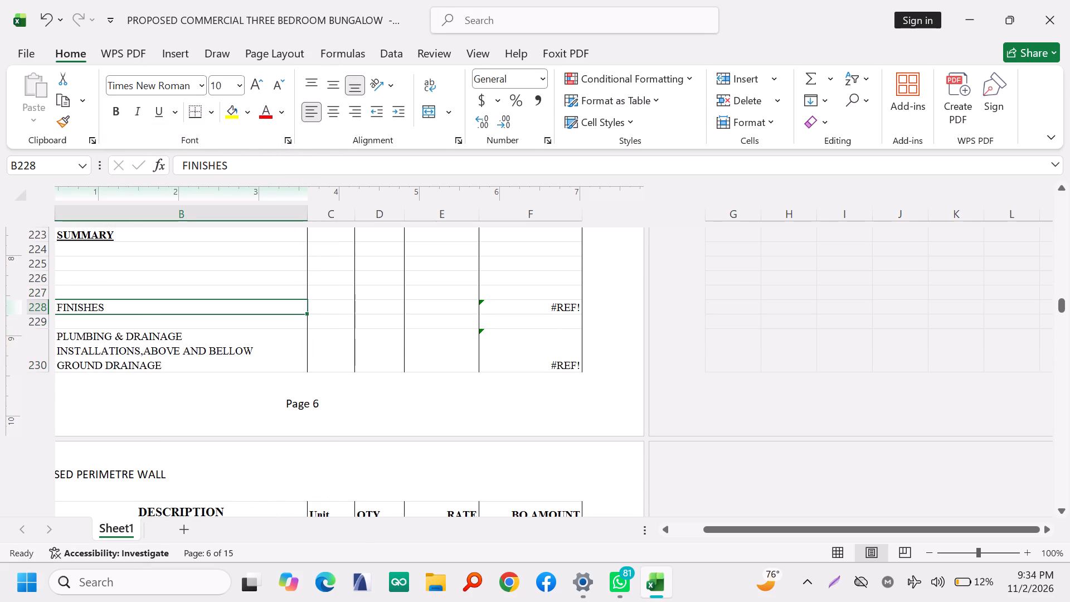
pyautogui.click(216, 190)
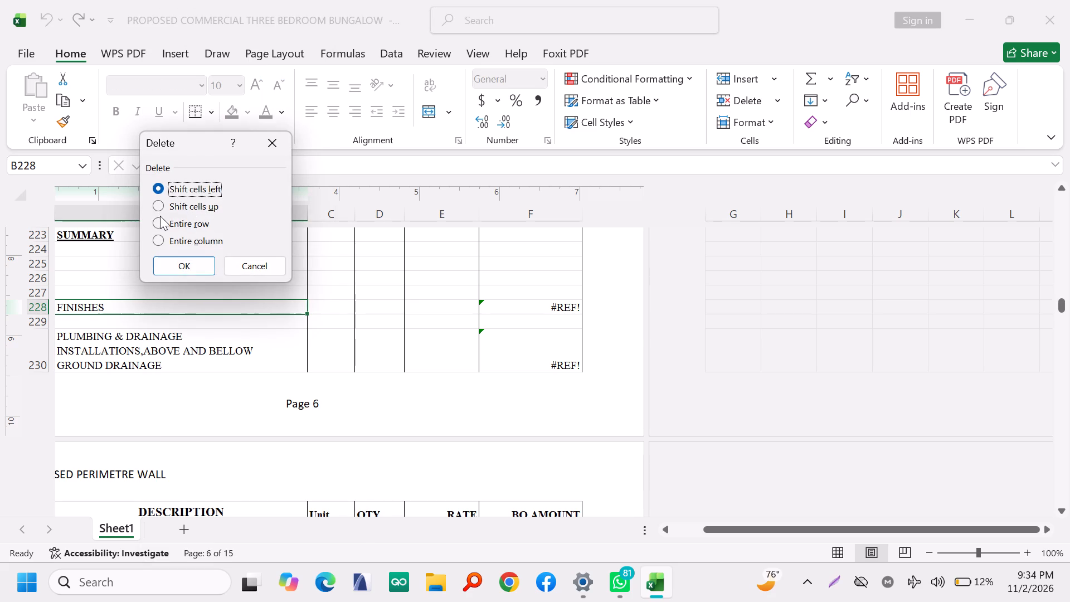
pyautogui.click(160, 222)
pyautogui.click(171, 254)
pyautogui.click(172, 264)
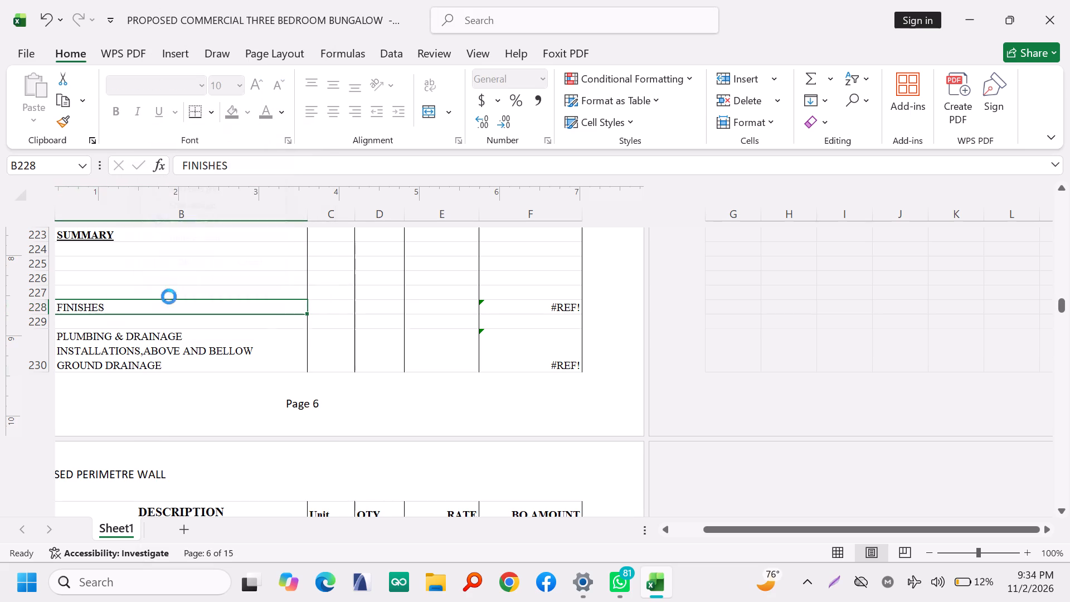
# Delete the entire PLUMBING & DRAINAGE INSTALLATIONS row, row 229, from the SUMMARY section.
pyautogui.click(166, 330)
pyautogui.rightClick(166, 330)
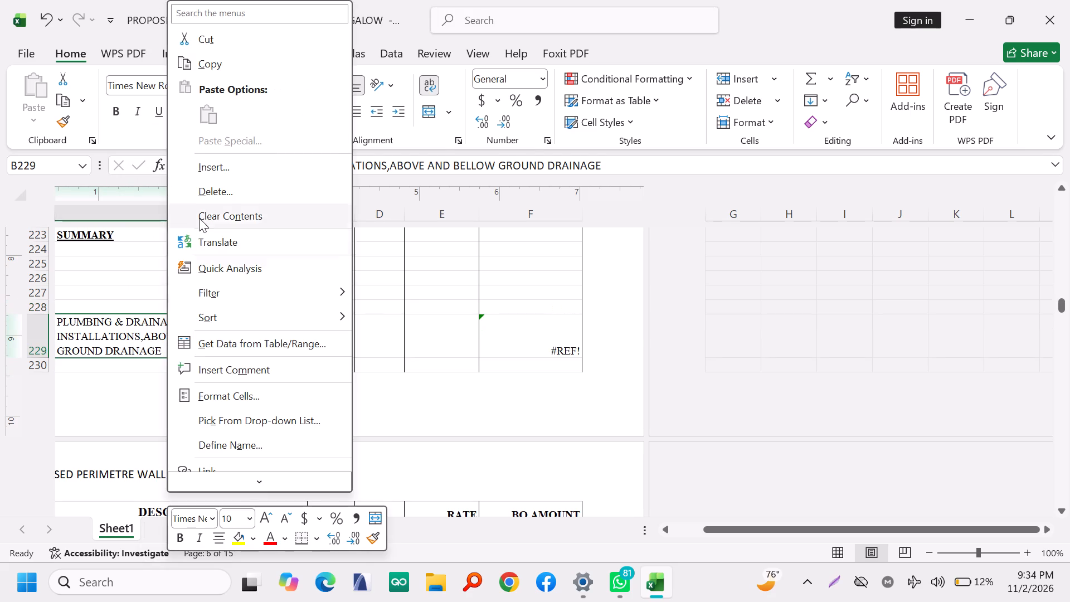
pyautogui.click(203, 197)
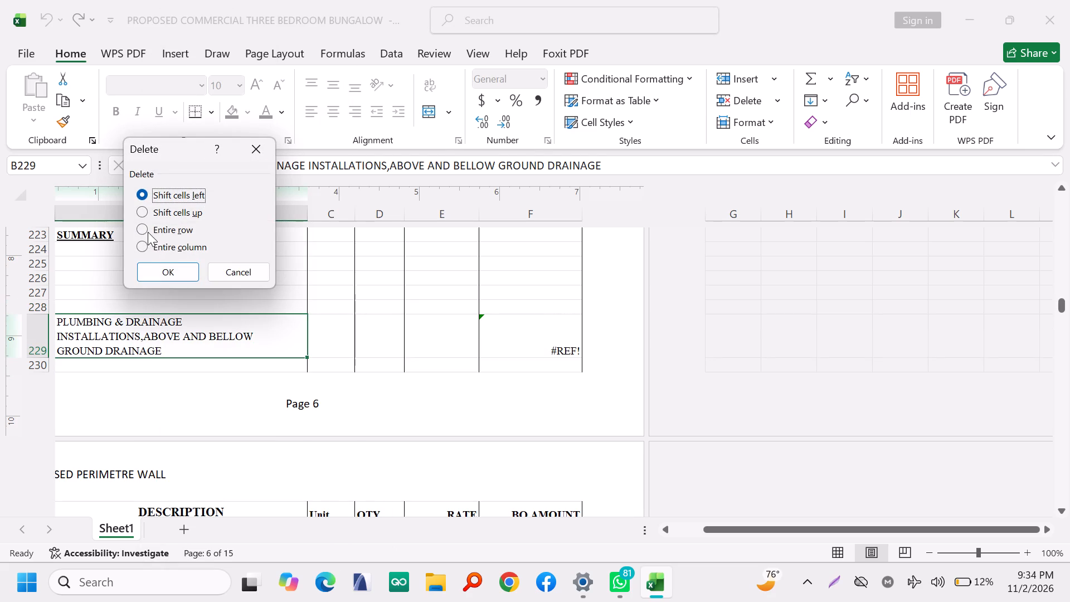
pyautogui.click(145, 229)
pyautogui.click(148, 272)
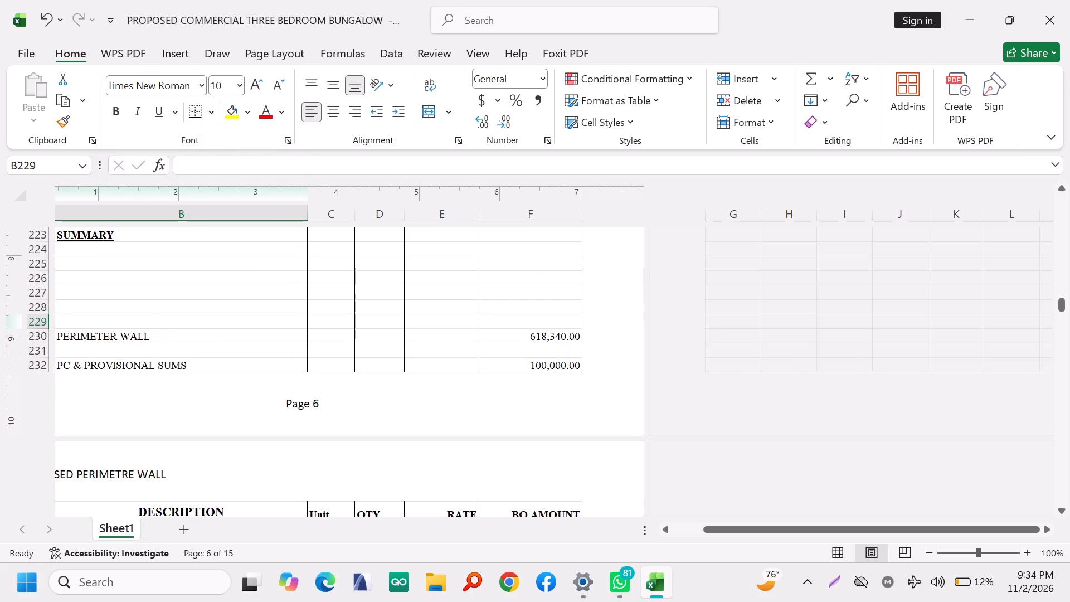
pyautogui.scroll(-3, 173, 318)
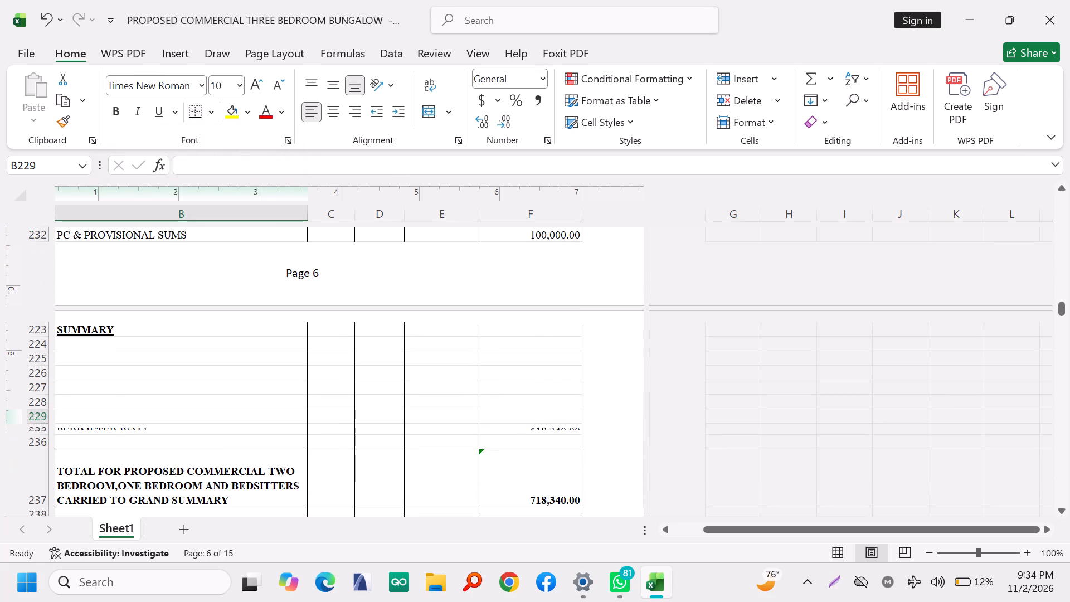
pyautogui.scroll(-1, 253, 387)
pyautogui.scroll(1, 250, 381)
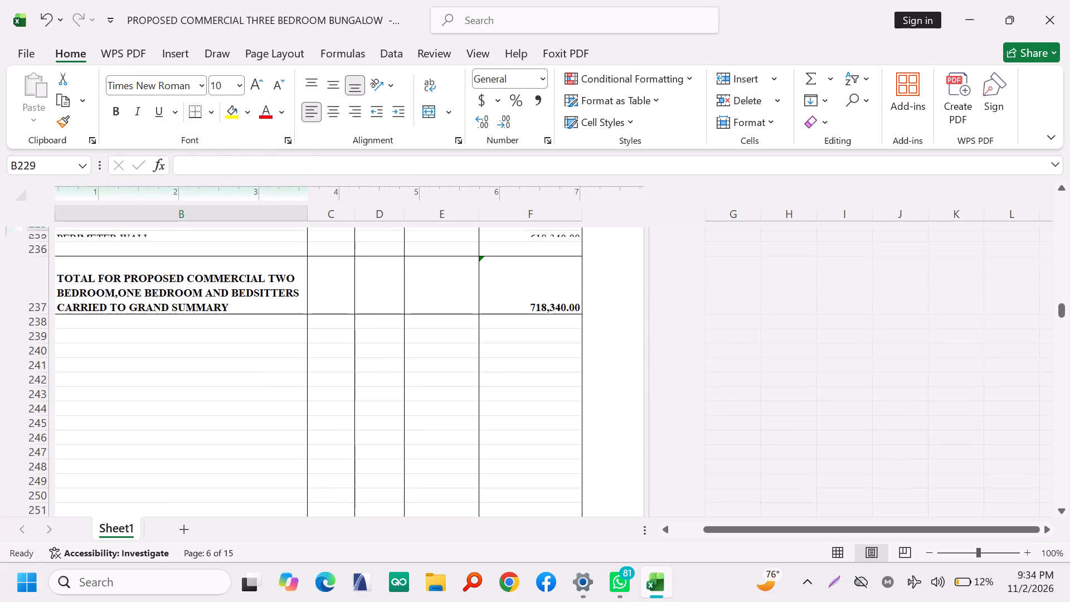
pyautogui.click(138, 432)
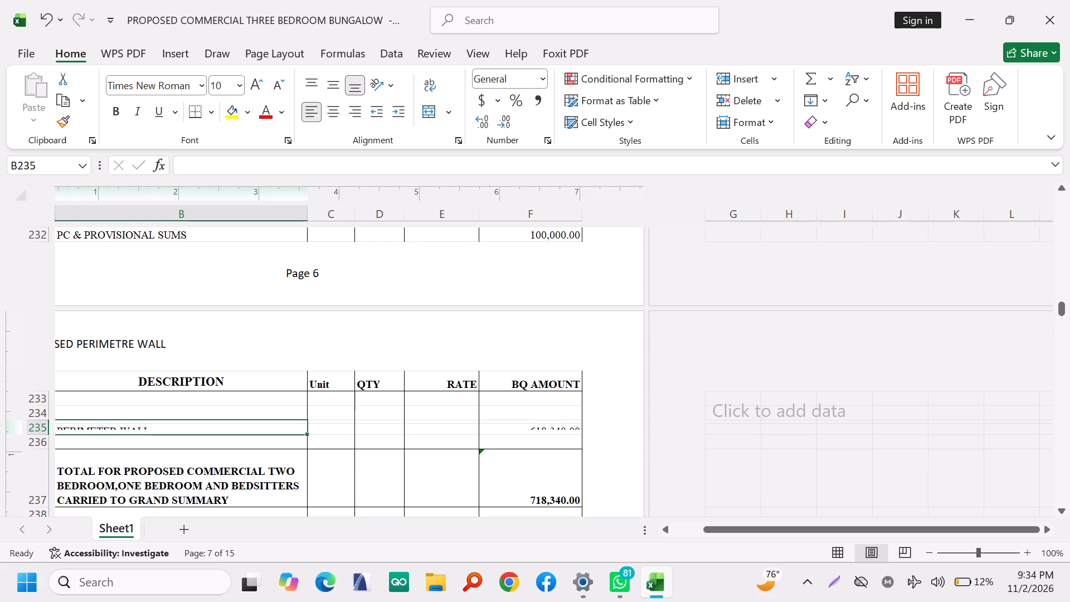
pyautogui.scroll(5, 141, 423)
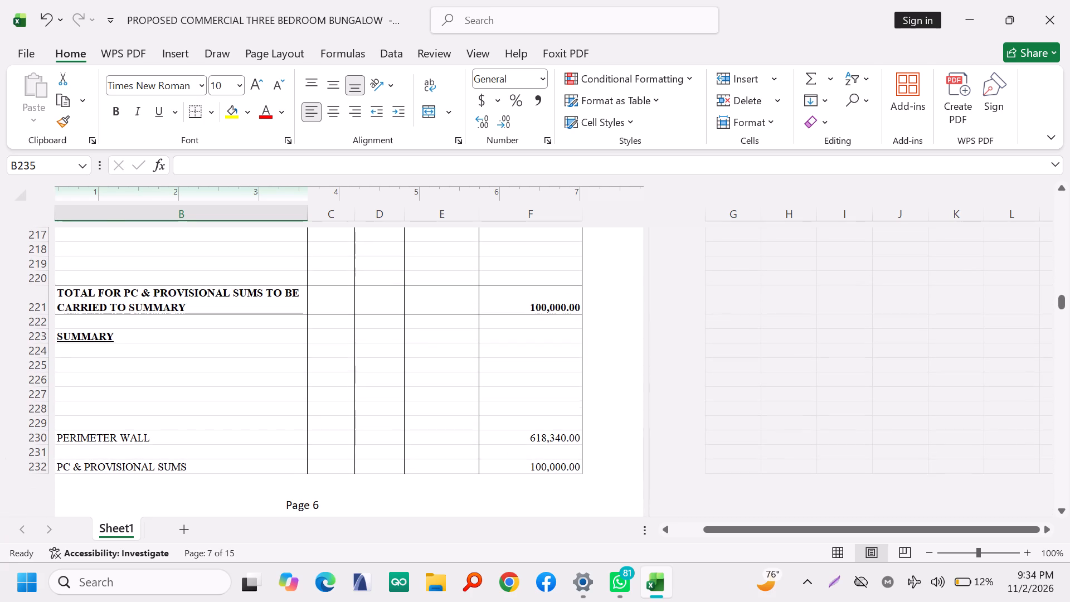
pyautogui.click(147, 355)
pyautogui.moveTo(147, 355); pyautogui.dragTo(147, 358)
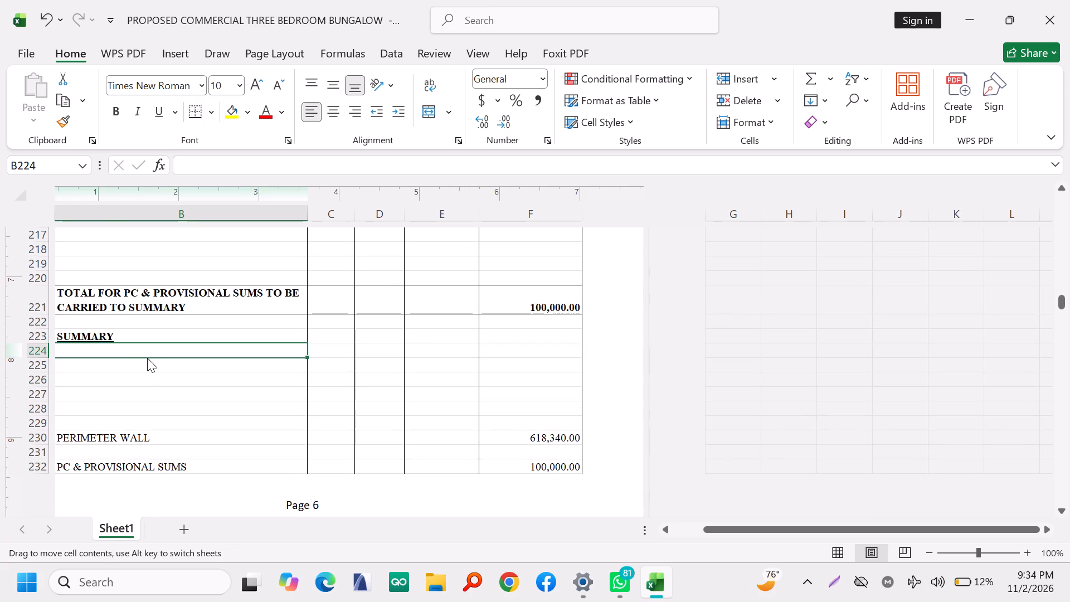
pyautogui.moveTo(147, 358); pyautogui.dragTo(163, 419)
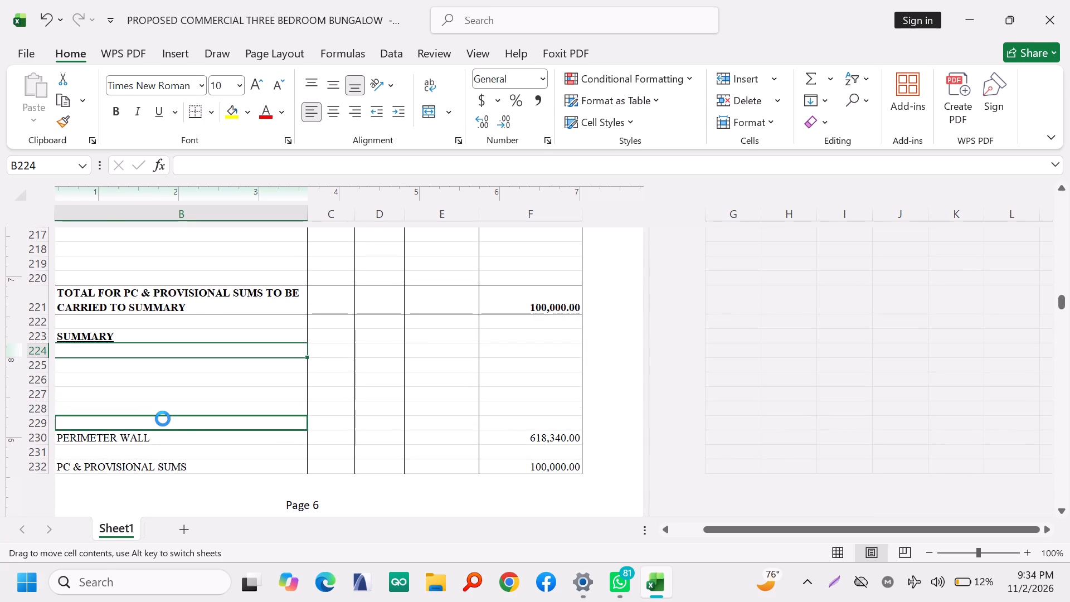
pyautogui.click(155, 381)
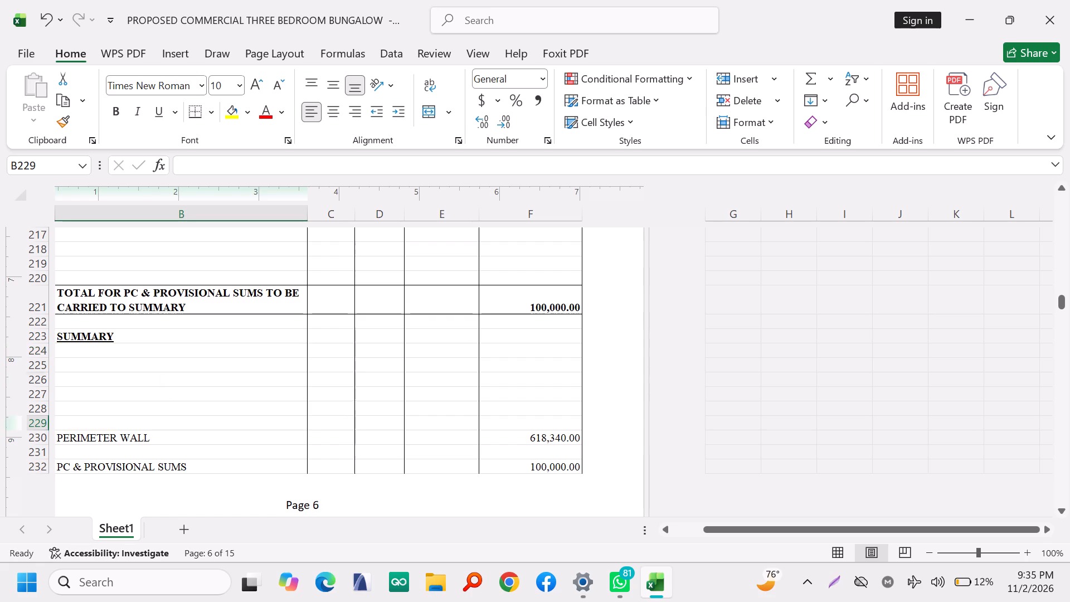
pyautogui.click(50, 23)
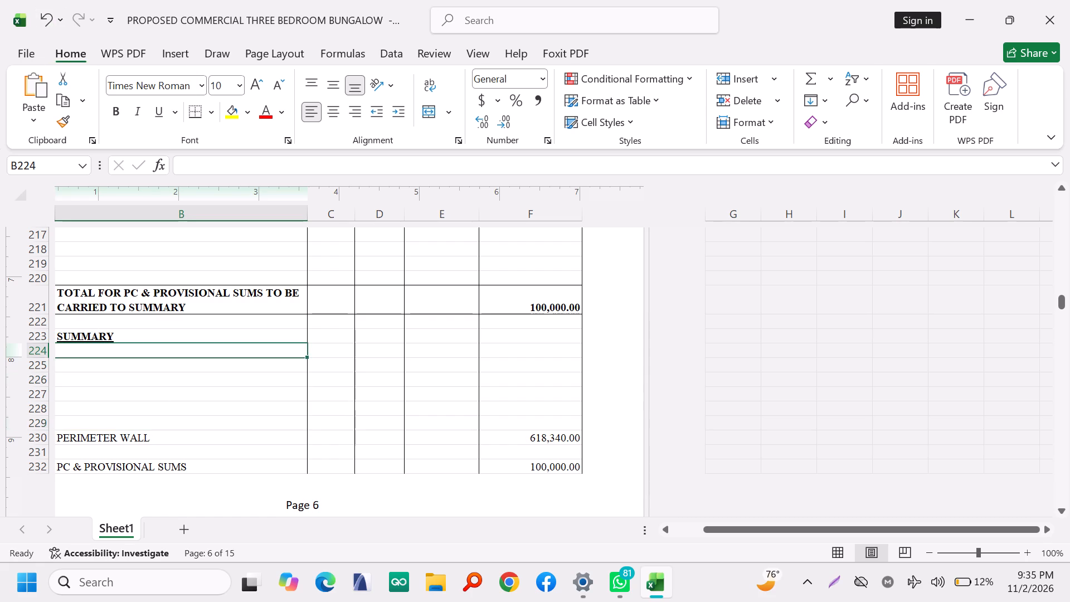
# Delete the entire empty row 225 between the SUMMARY heading and the PERIMETER WALL entry.
pyautogui.click(131, 357)
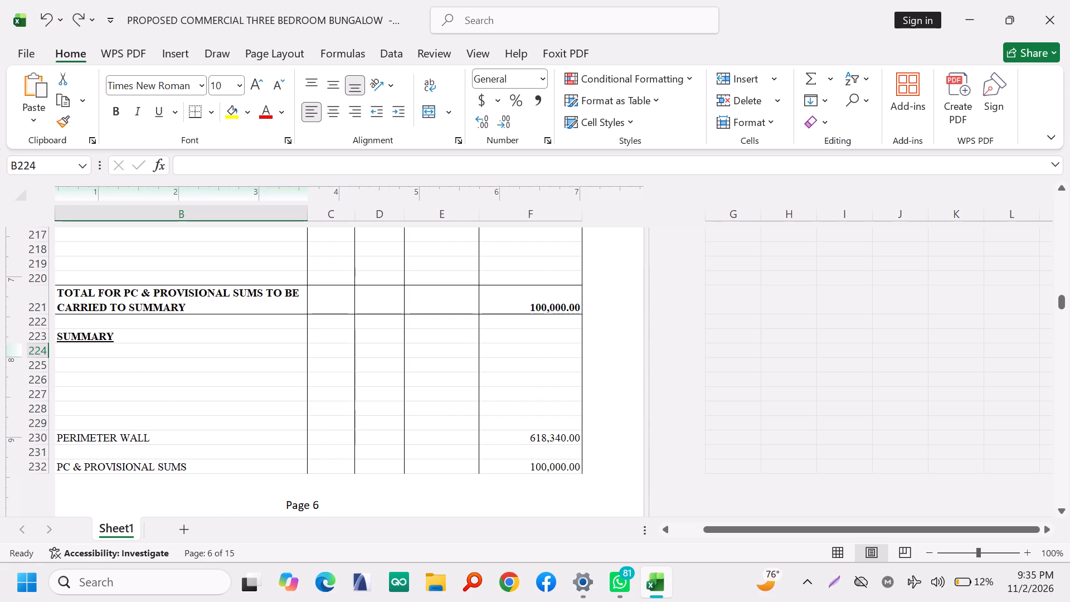
pyautogui.click(135, 369)
pyautogui.rightClick(135, 369)
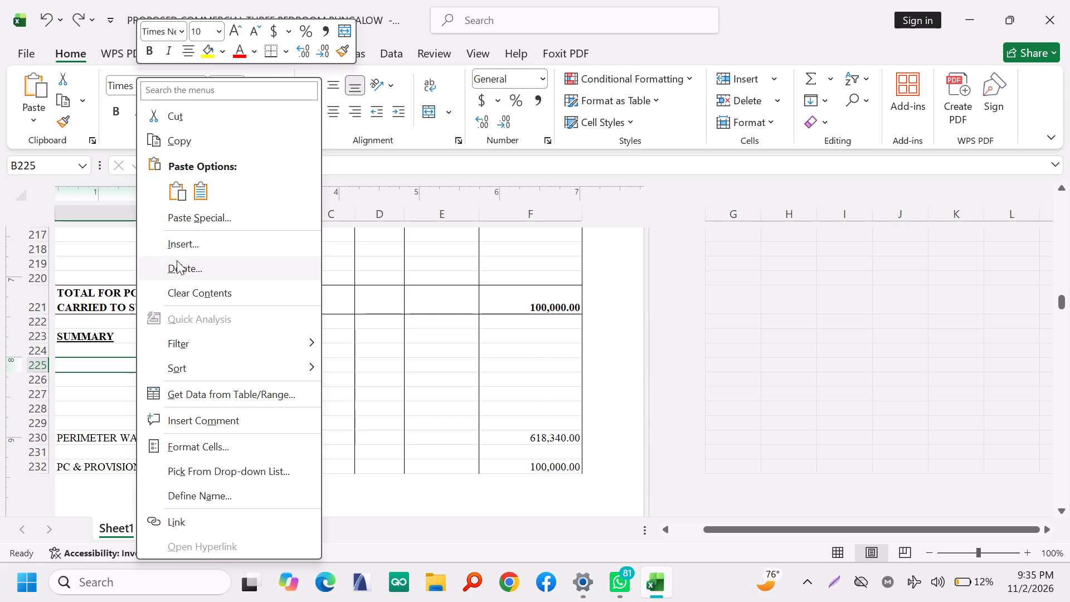
pyautogui.click(177, 260)
pyautogui.click(119, 294)
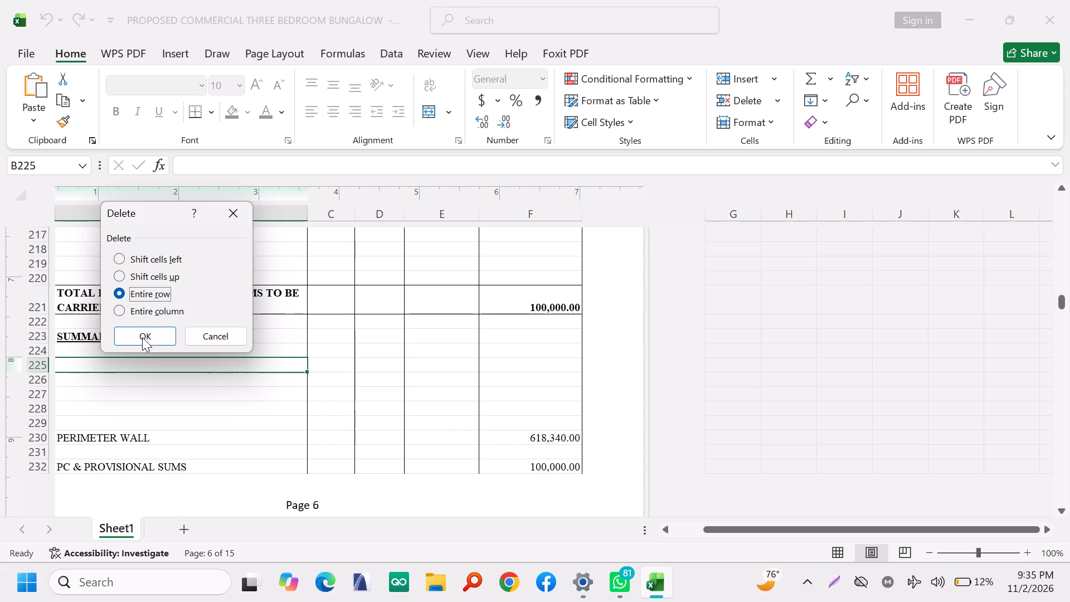
pyautogui.click(142, 337)
# Delete the entire empty row 226 between the SUMMARY heading and the PERIMETER WALL entry.
pyautogui.click(126, 390)
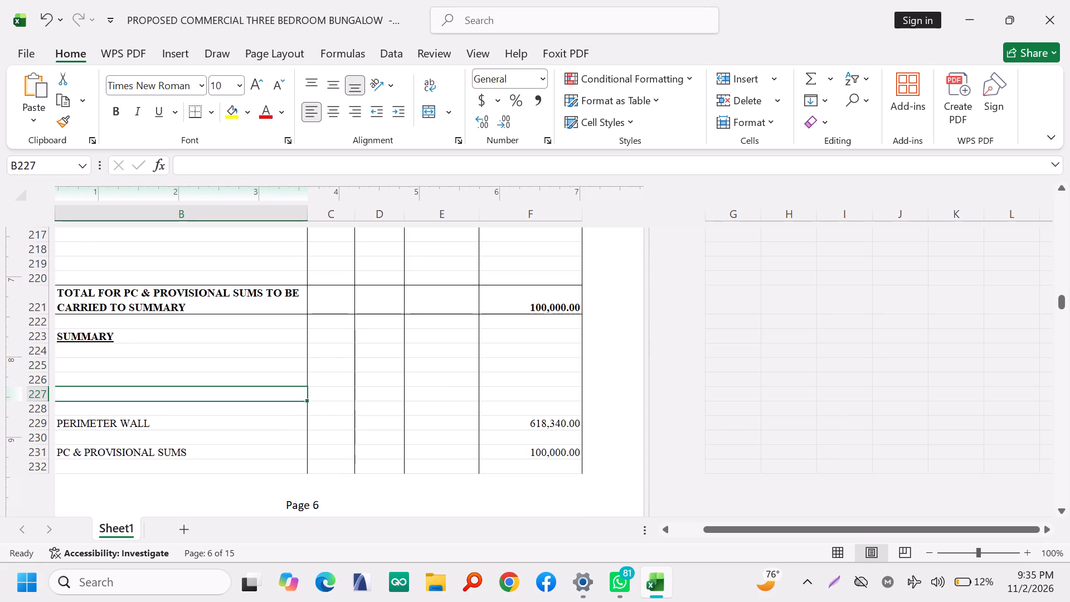
pyautogui.click(125, 379)
pyautogui.rightClick(125, 379)
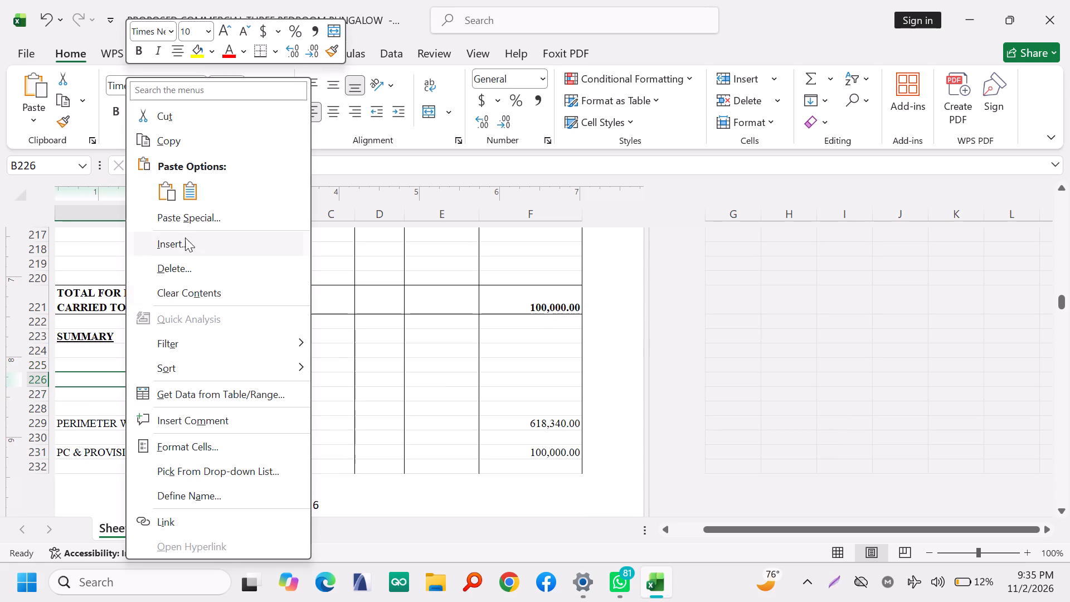
pyautogui.click(188, 264)
pyautogui.click(135, 294)
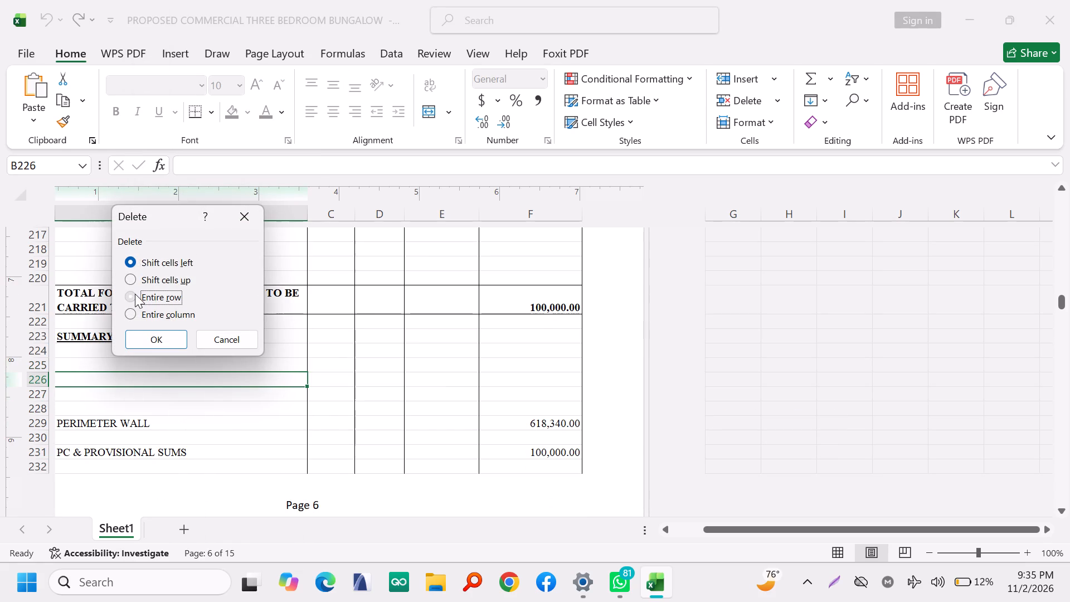
pyautogui.click(158, 335)
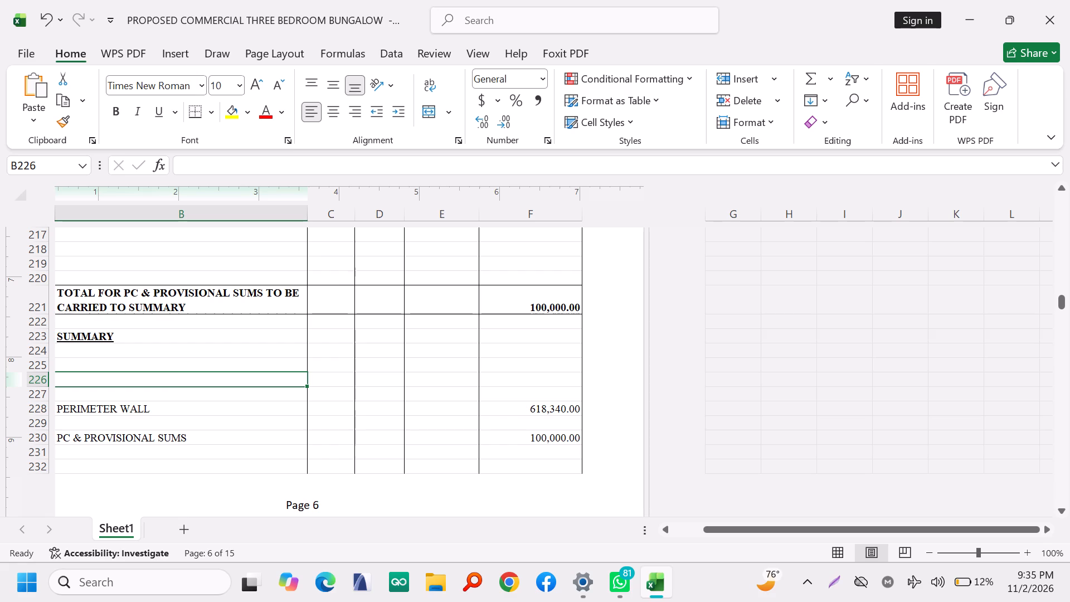
# Delete the entire empty row 225 below the SUMMARY heading, above the PERIMETER WALL entry.
pyautogui.click(172, 370)
pyautogui.click(169, 363)
pyautogui.rightClick(169, 363)
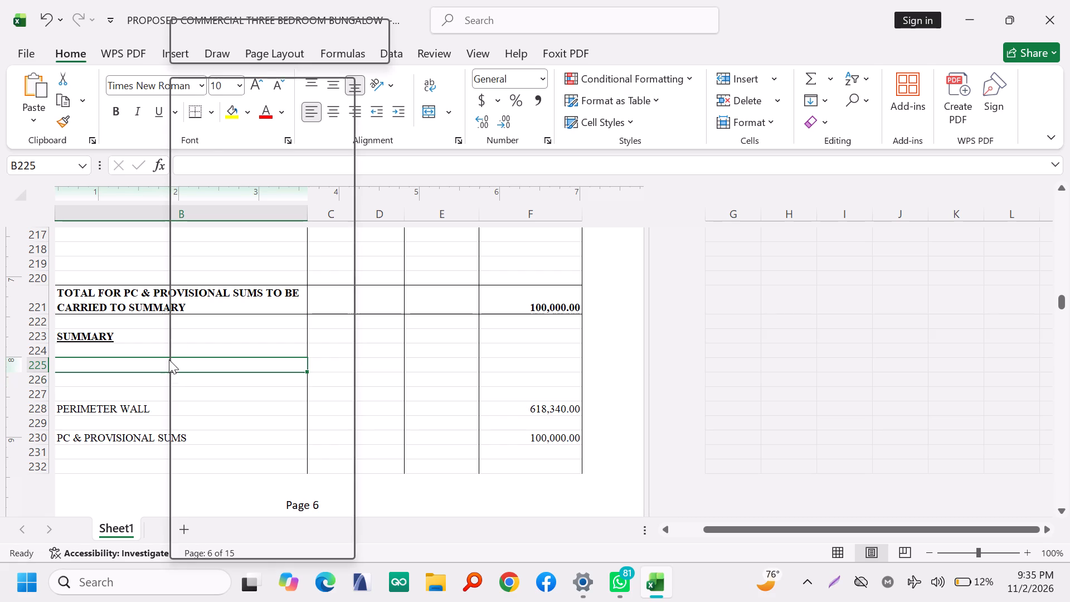
pyautogui.click(216, 275)
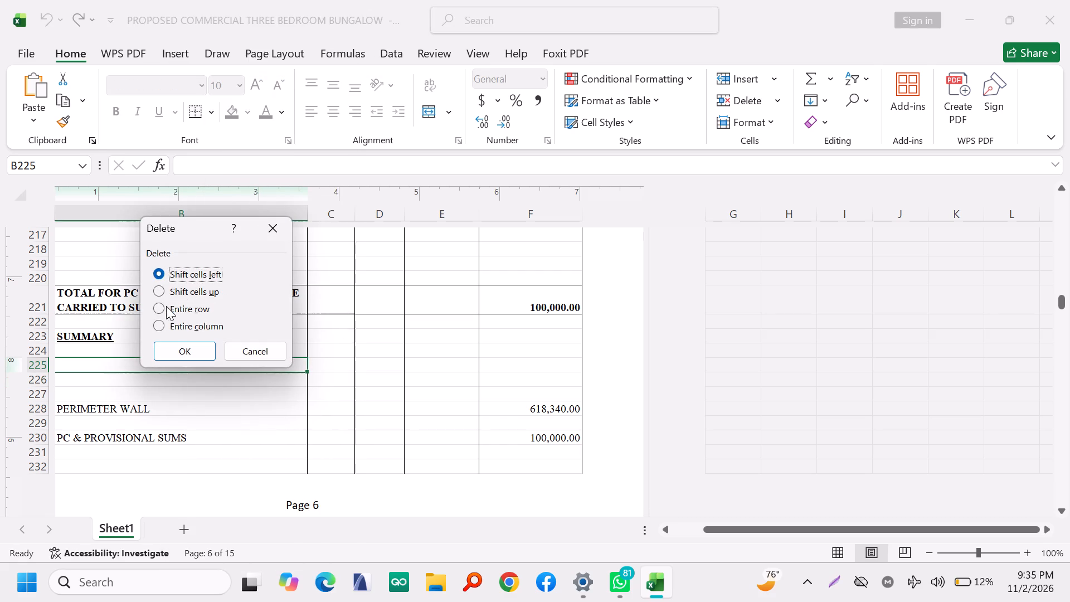
pyautogui.click(159, 307)
pyautogui.click(173, 343)
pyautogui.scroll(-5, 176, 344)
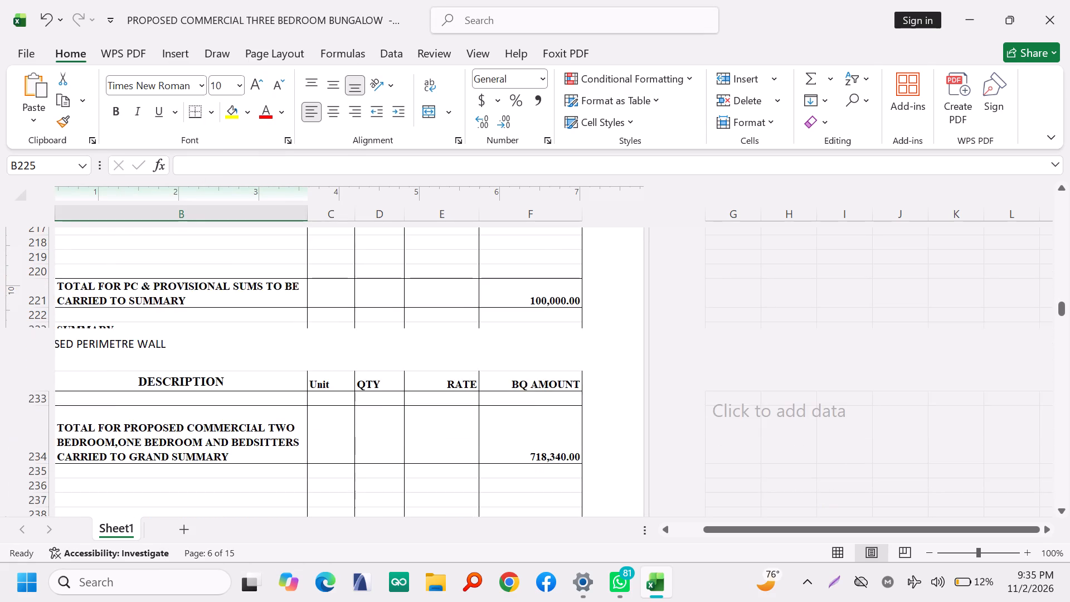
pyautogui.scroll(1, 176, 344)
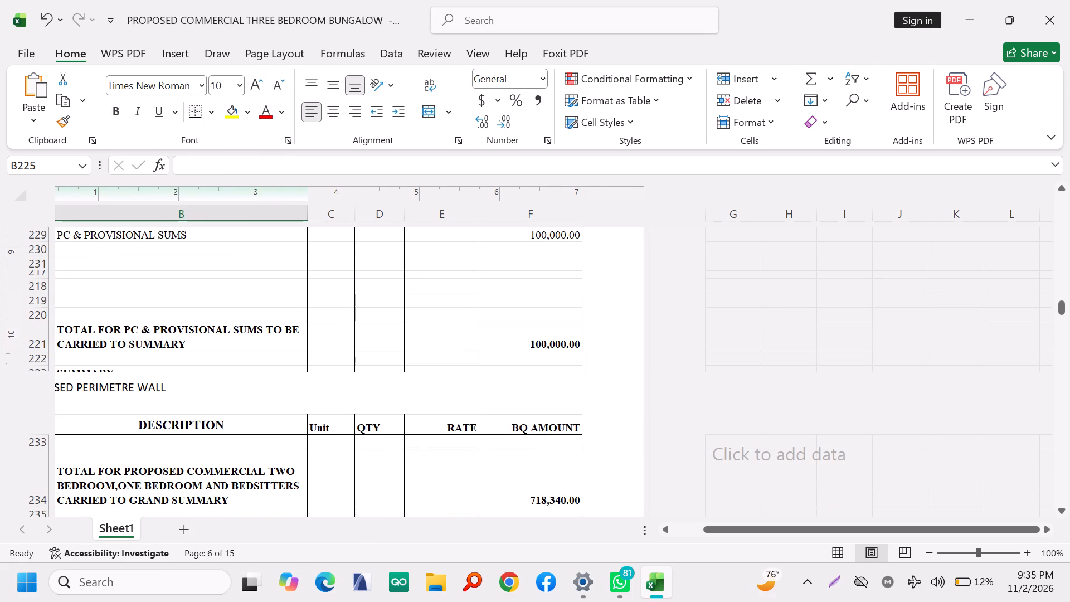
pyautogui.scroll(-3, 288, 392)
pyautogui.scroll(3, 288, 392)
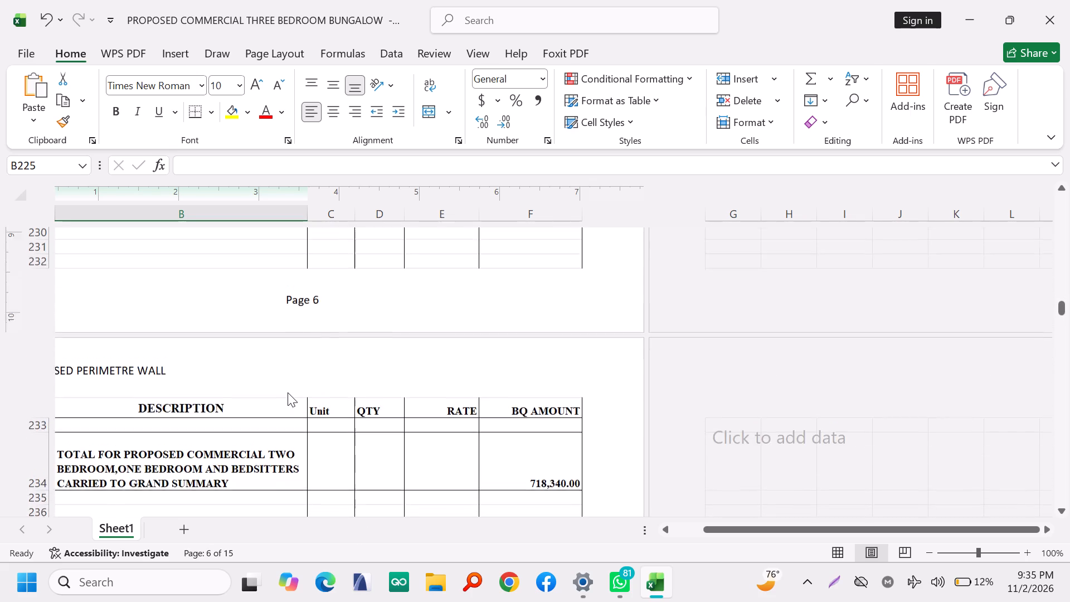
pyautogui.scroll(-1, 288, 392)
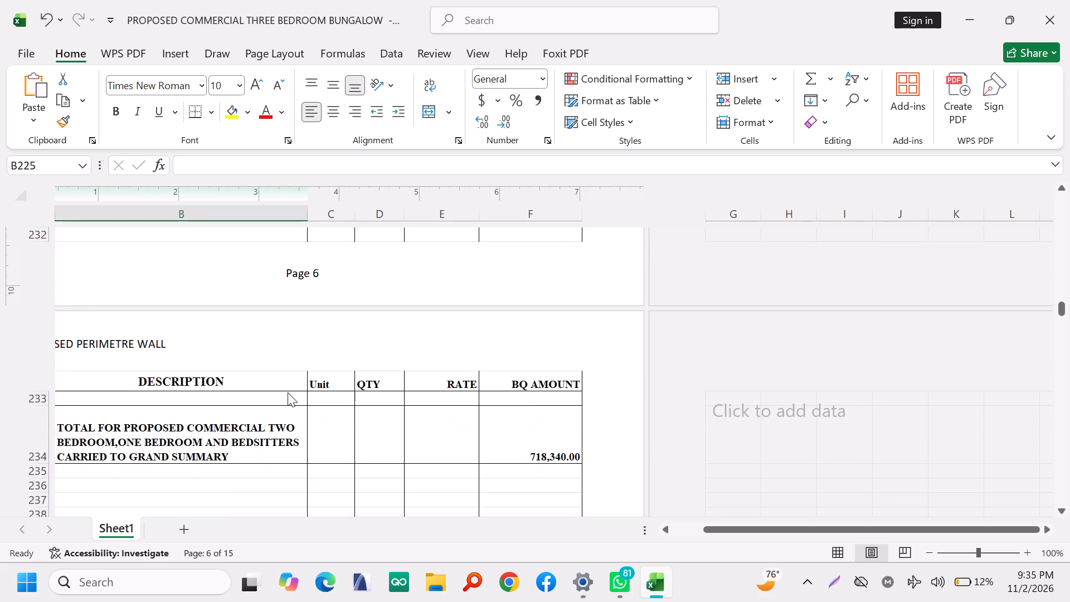